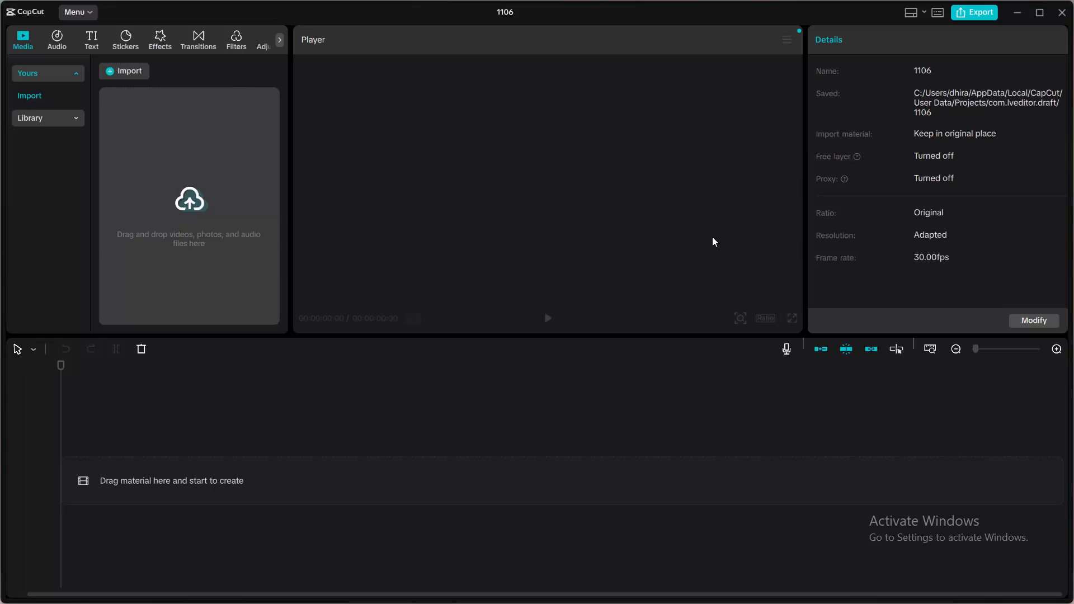
Import today's seven Chhath Puja video clips and the ElevenLabs voiceover from the Downloads folder.
click(202, 208)
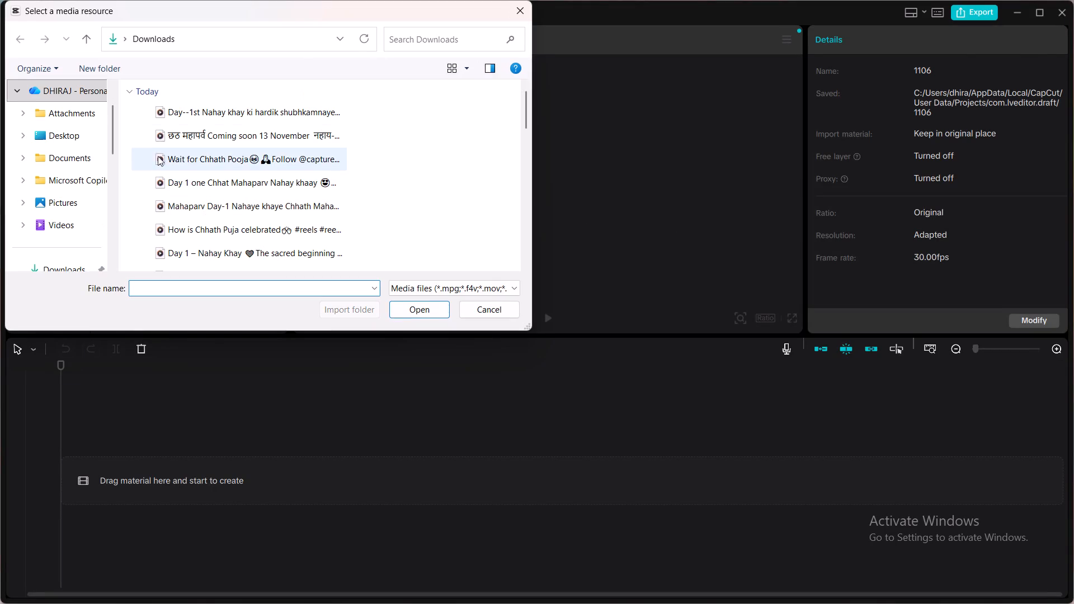
drag(137, 119, 187, 242)
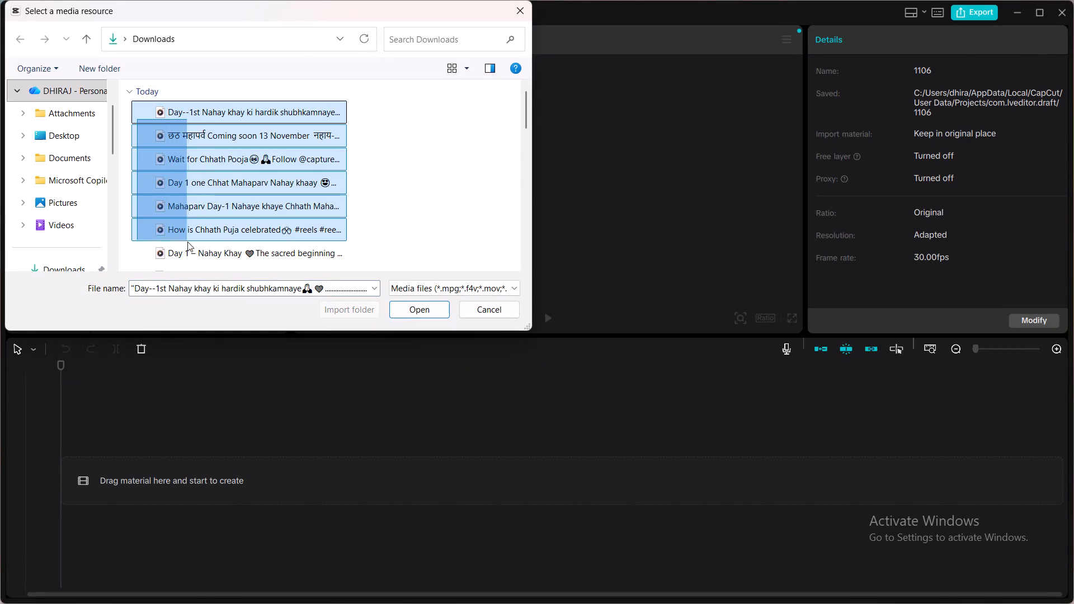
drag(187, 242, 219, 179)
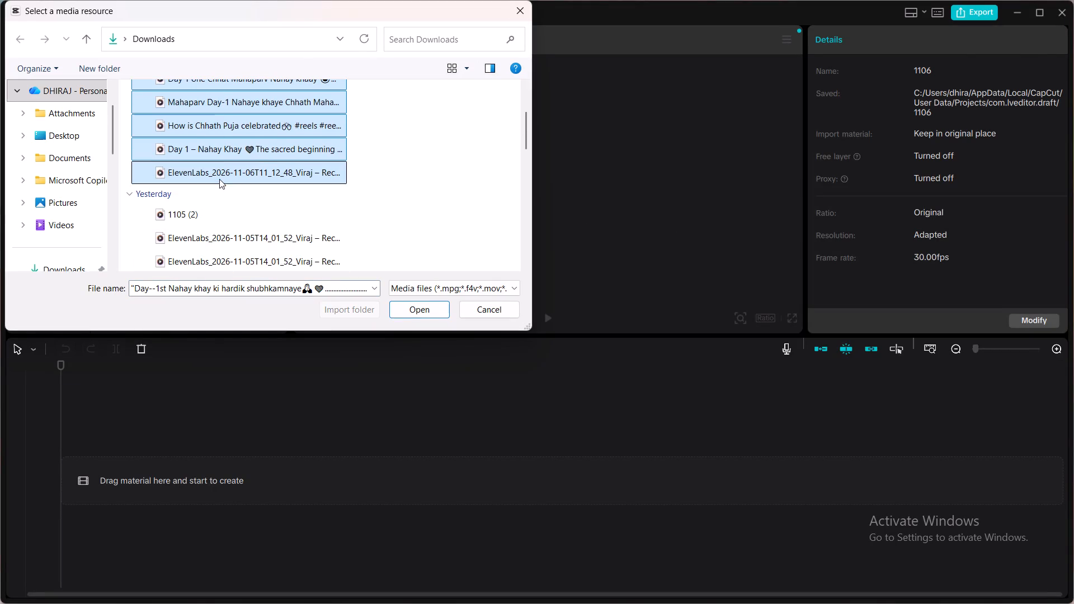
click(404, 306)
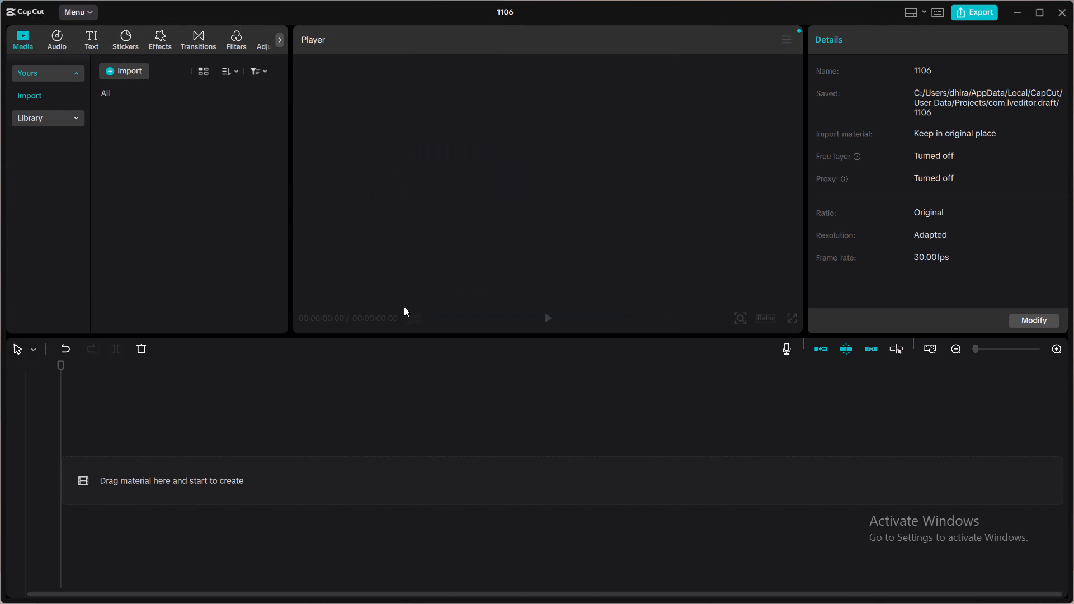
Add all the imported video clips and the ElevenLabs voiceover to the start of the timeline.
scroll(194, 198, down, 19)
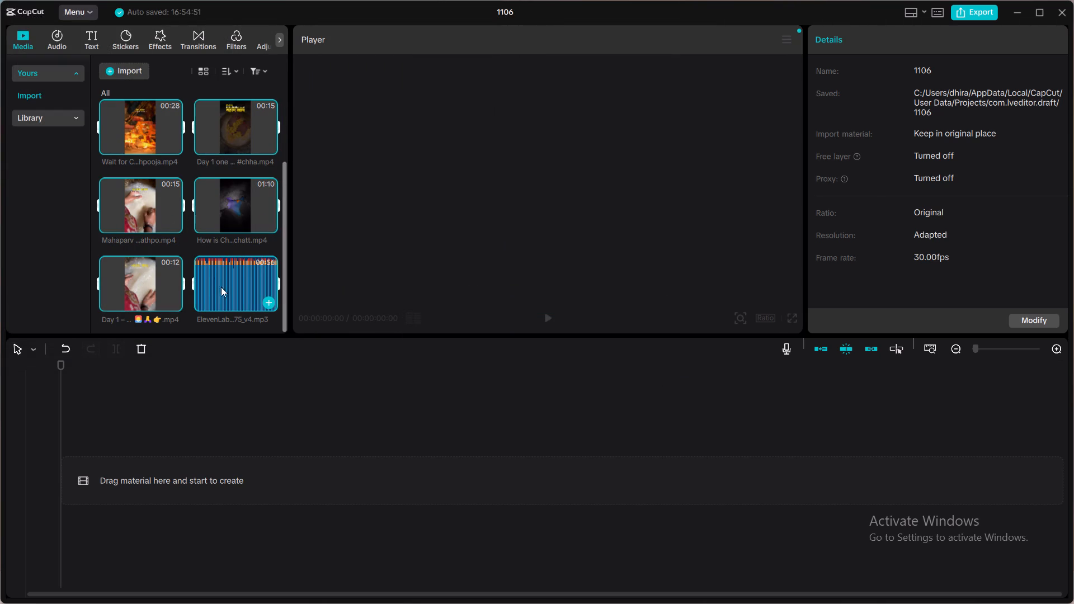
drag(225, 295, 185, 502)
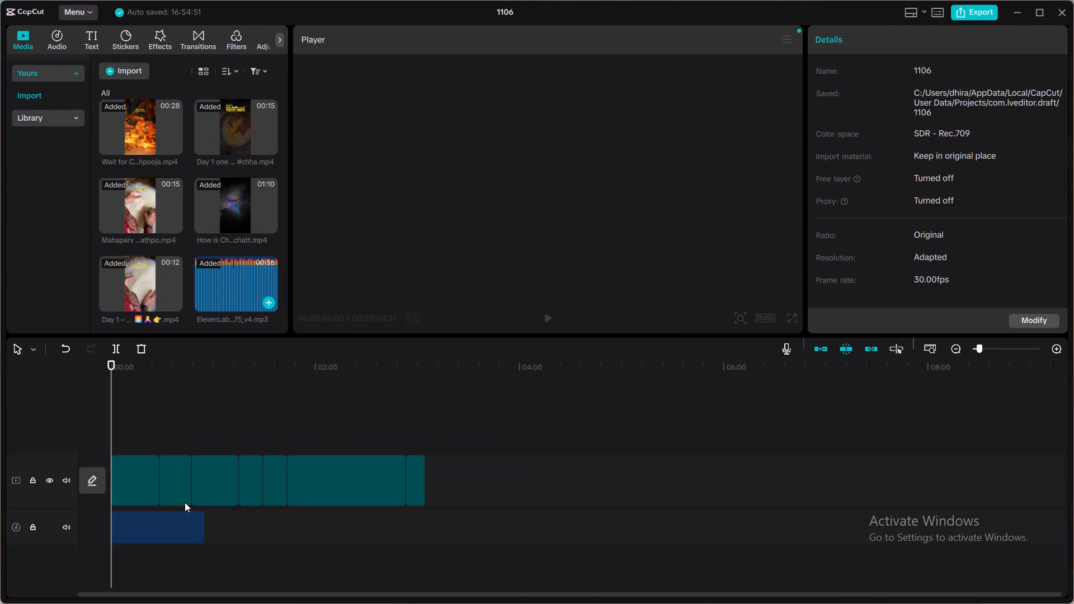
Move all seven video clips together onto a track above the main one, starting at about 02:52 on the timeline.
click(471, 412)
drag(442, 474, 164, 464)
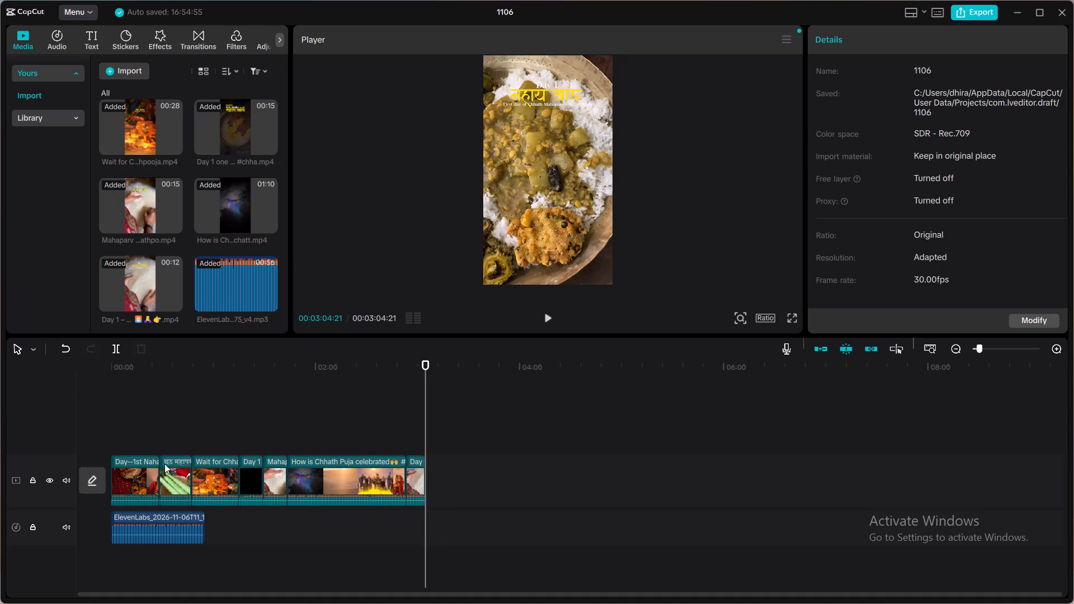
drag(164, 464, 116, 466)
drag(110, 422, 308, 477)
drag(308, 477, 315, 477)
drag(342, 457, 634, 405)
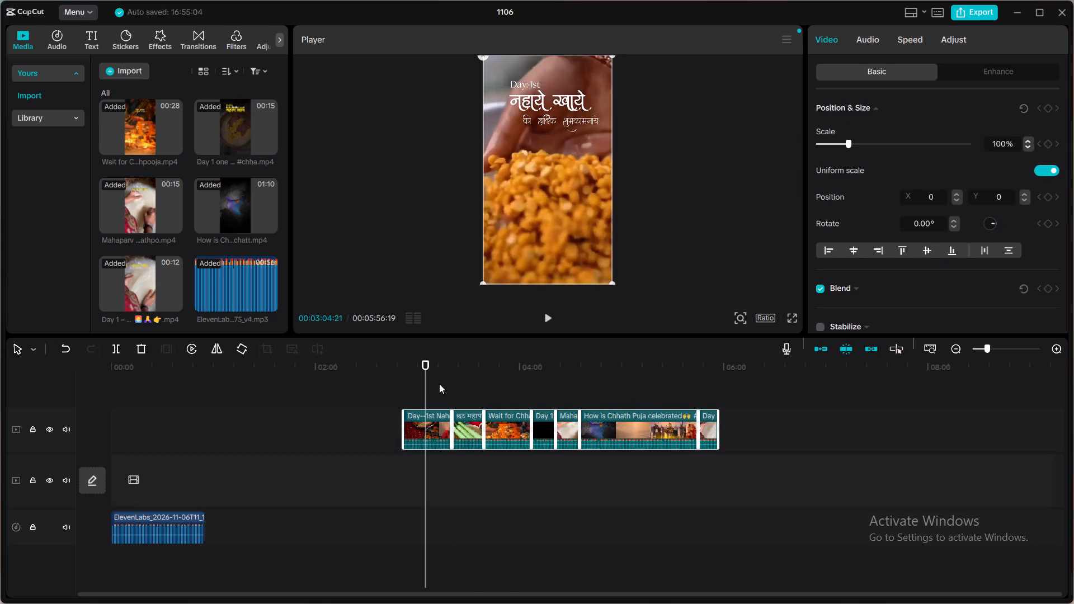
Play the opening seconds of the voiceover from the start of the timeline to hear what footage it needs.
drag(425, 365, 53, 370)
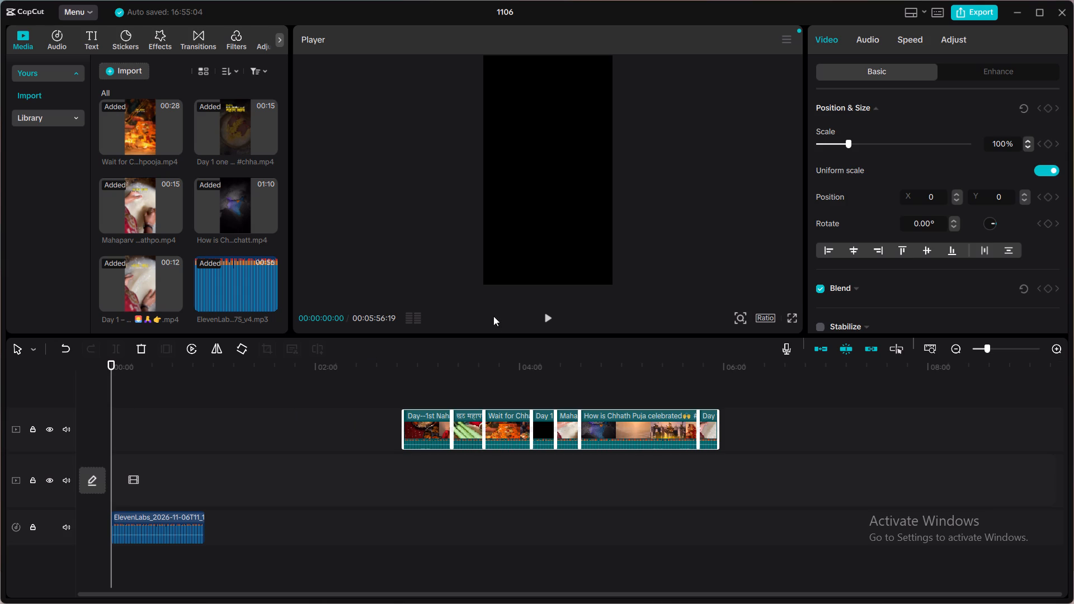
click(554, 315)
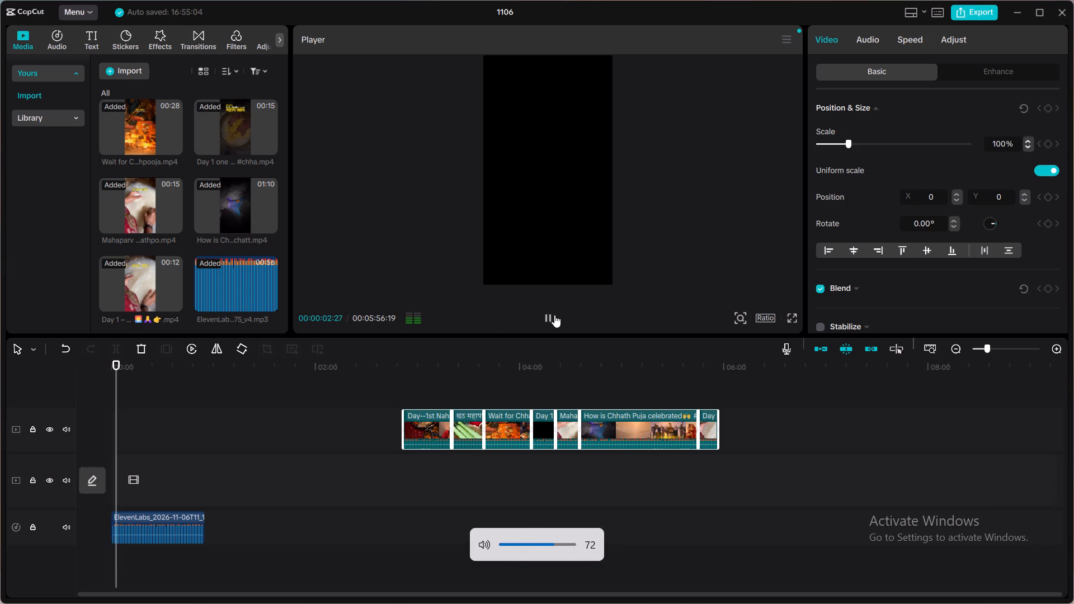
click(544, 316)
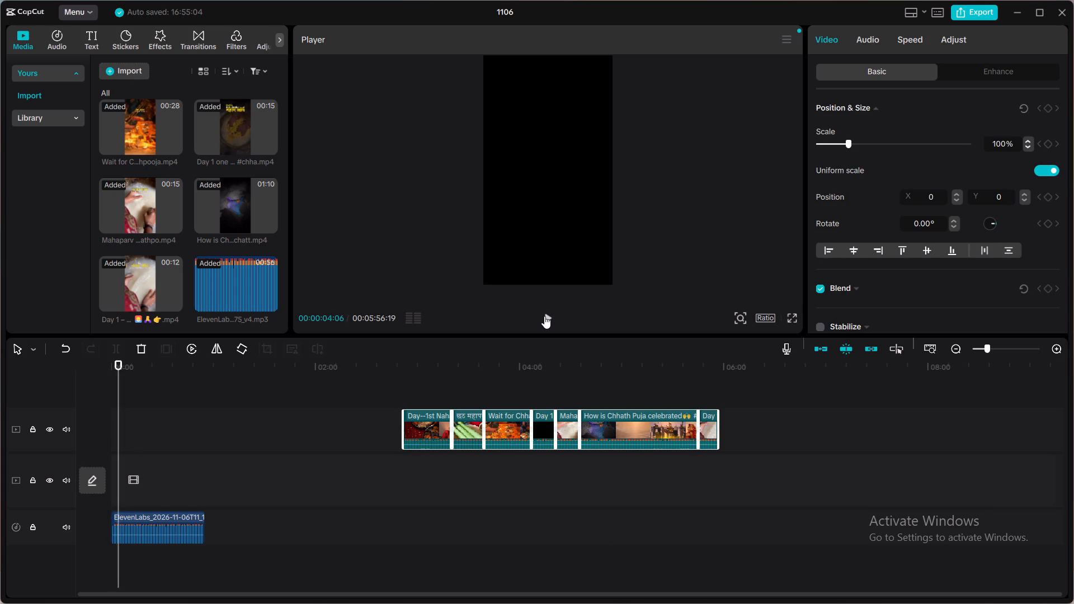
click(544, 316)
click(544, 316)
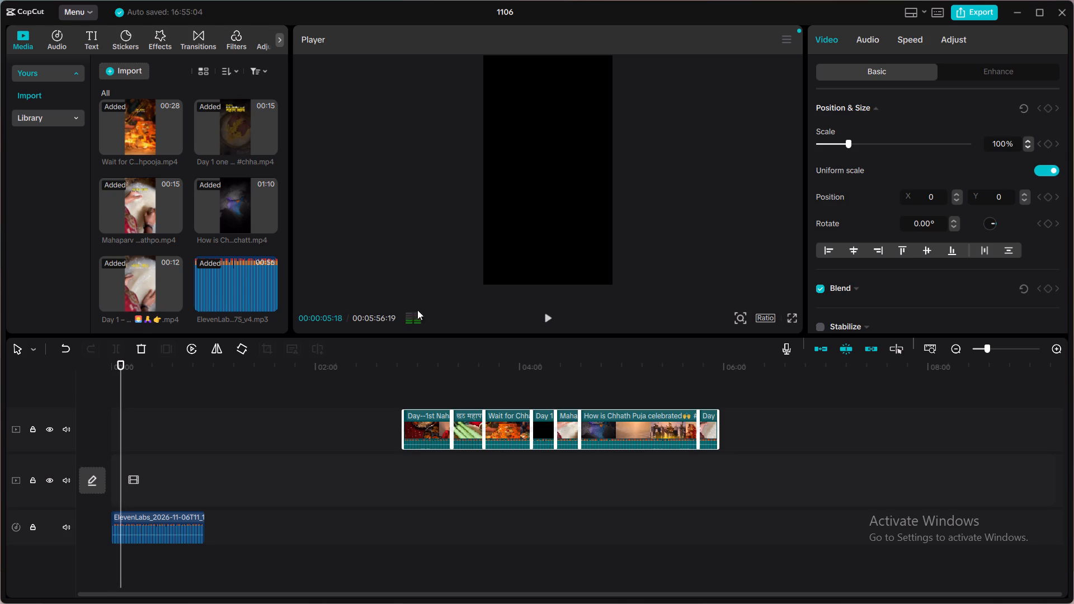
drag(120, 365, 95, 368)
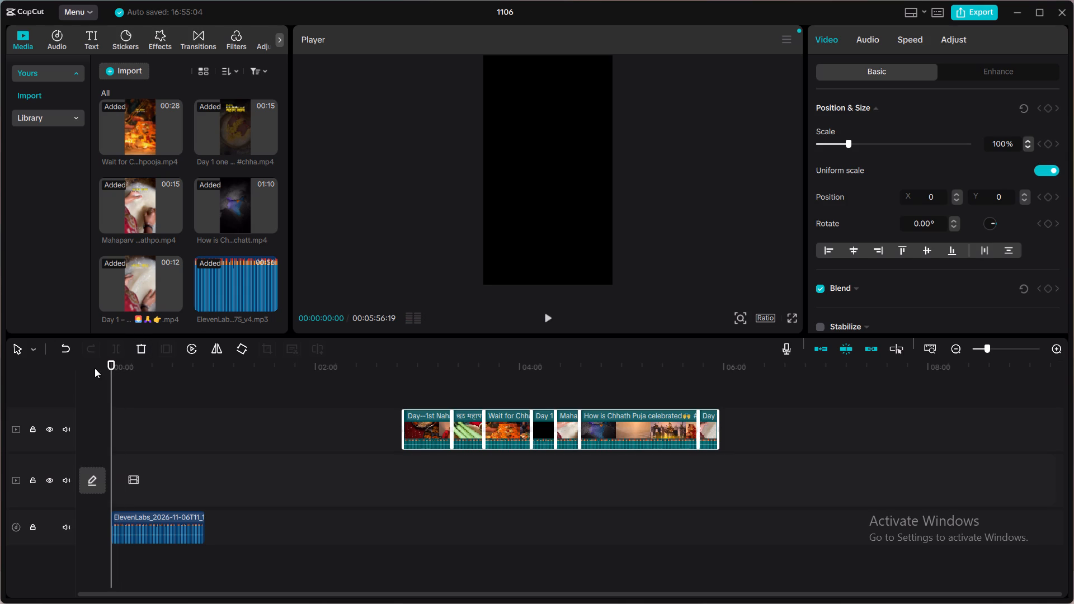
click(546, 322)
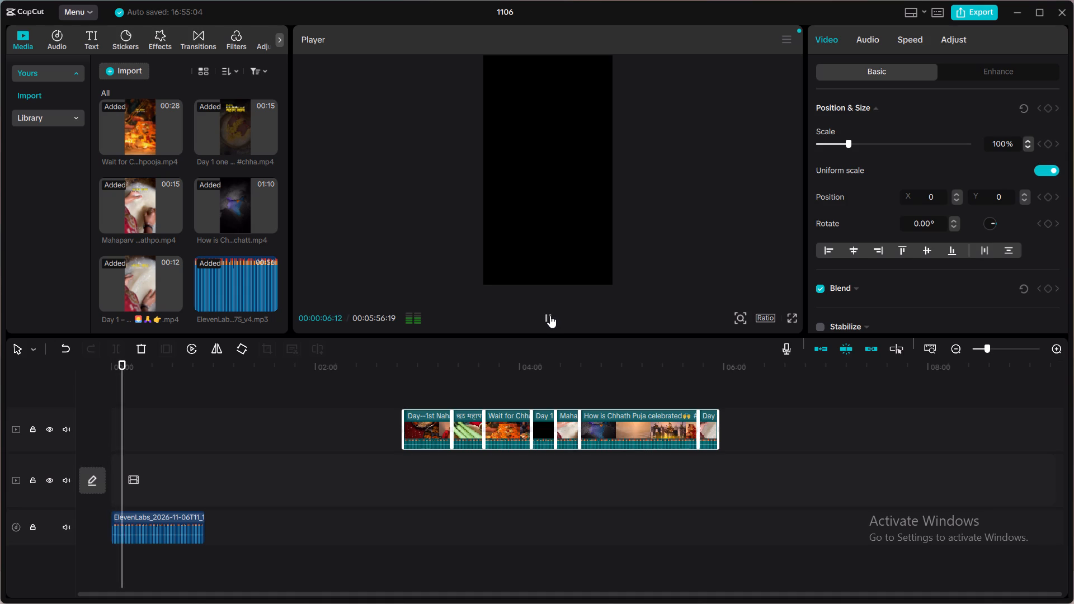
click(550, 315)
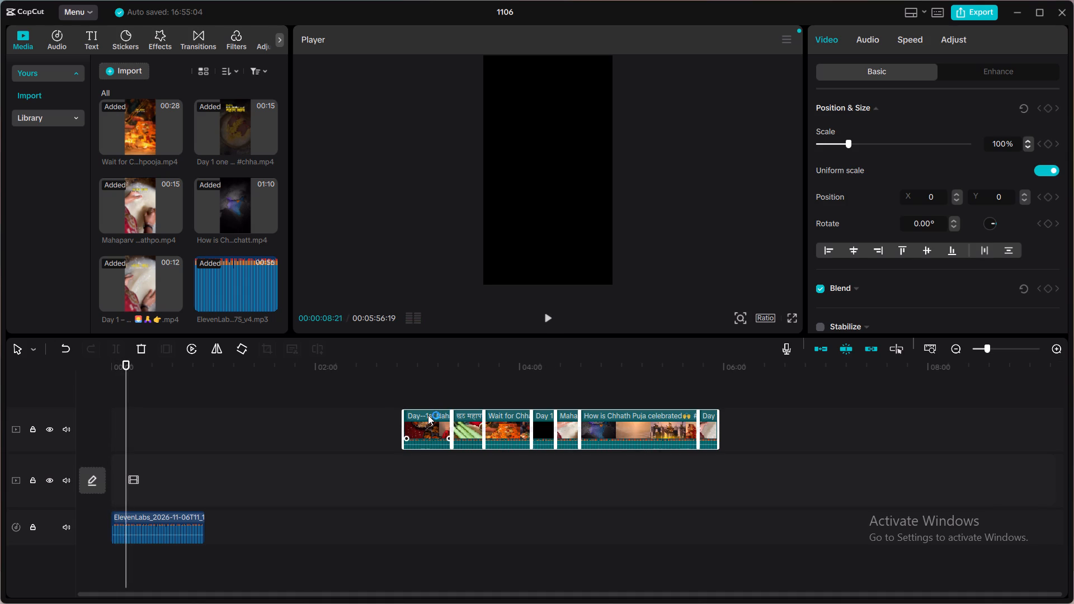
Shift the group of seven video clips earlier on the upper track, starting at about 02:30.
drag(428, 415, 392, 415)
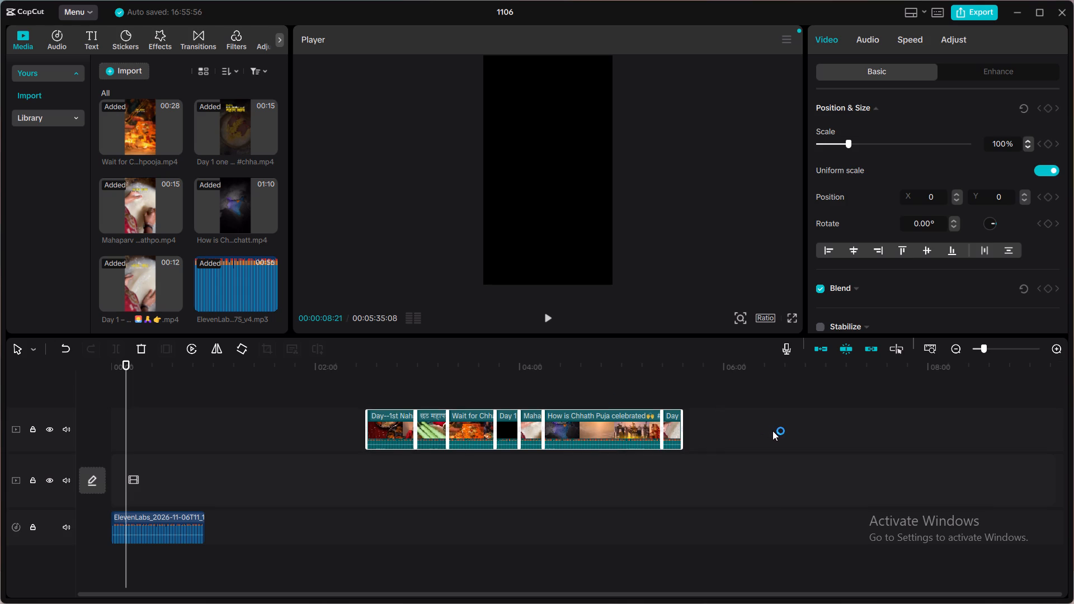
Review the parked footage, then move the "How is Chhath Puja celebrated" clip to the start of the main track.
click(772, 431)
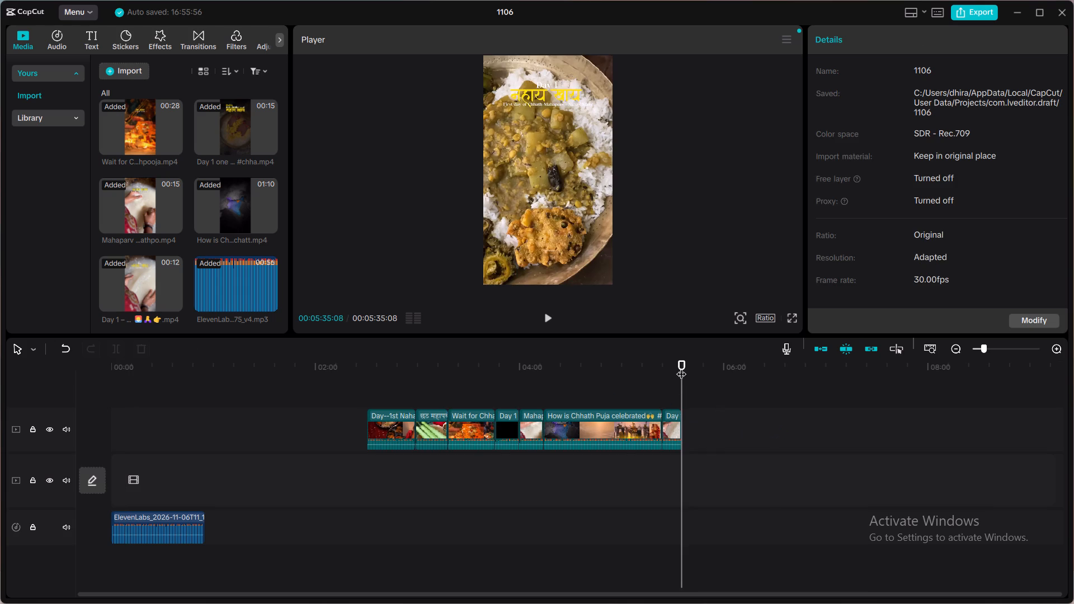
drag(682, 363, 665, 368)
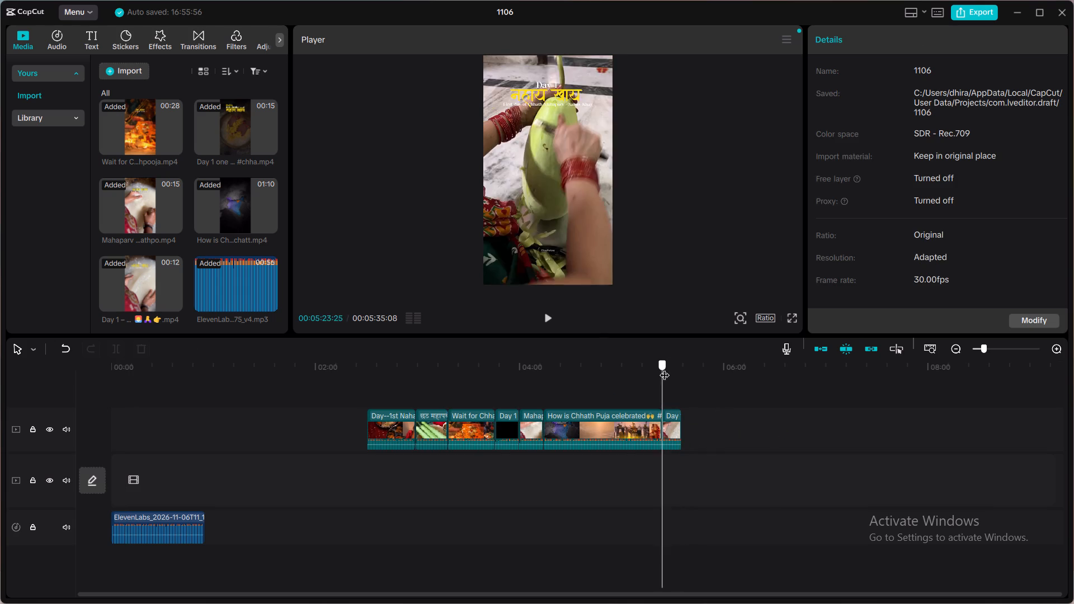
drag(665, 368, 618, 383)
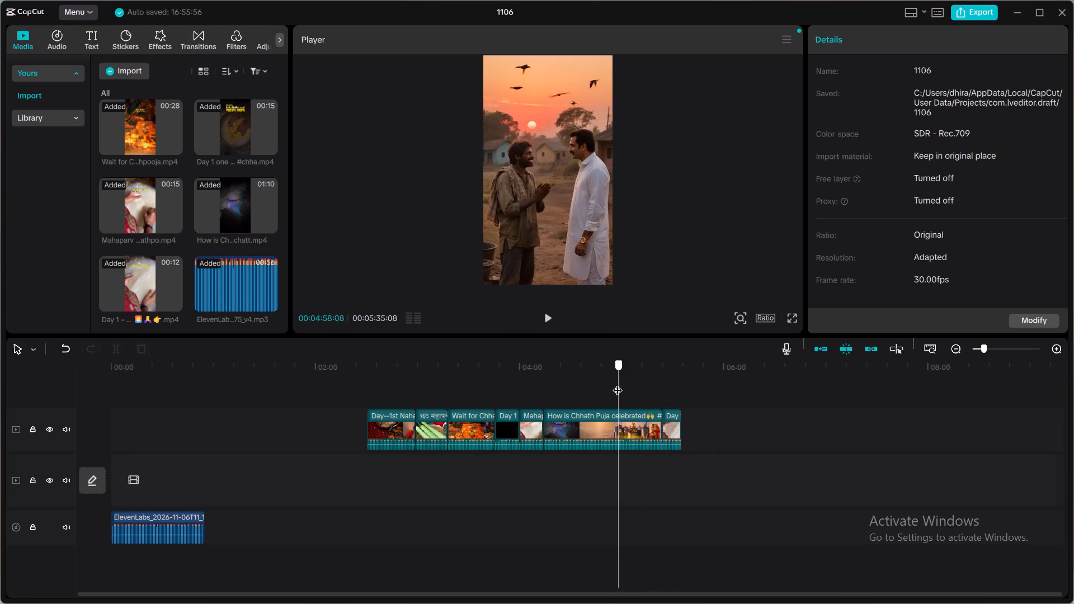
drag(618, 383, 501, 390)
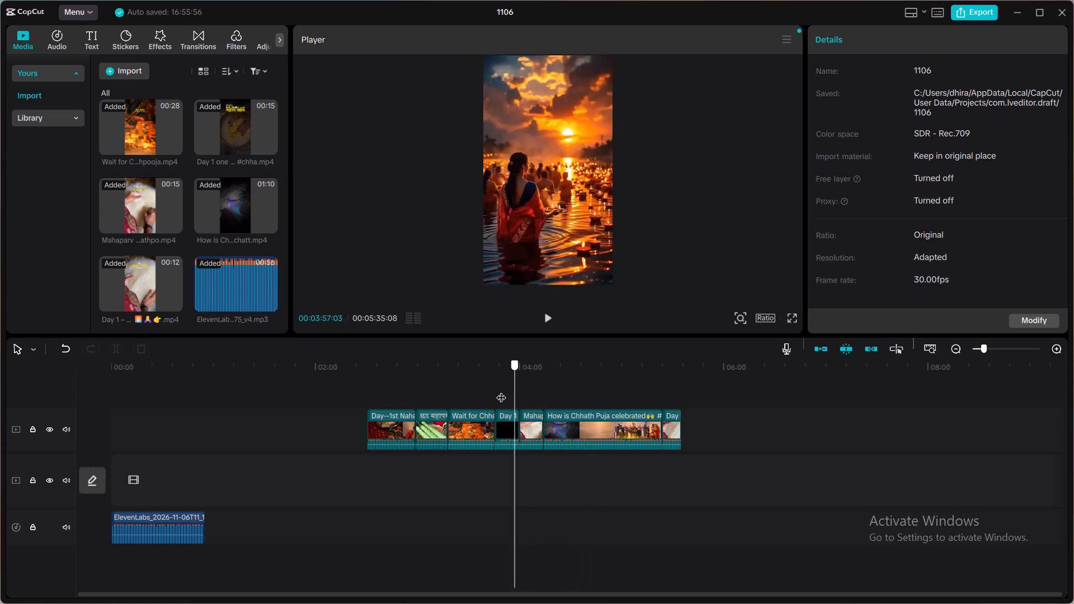
drag(501, 390, 491, 390)
drag(584, 413, 247, 409)
drag(247, 409, 222, 435)
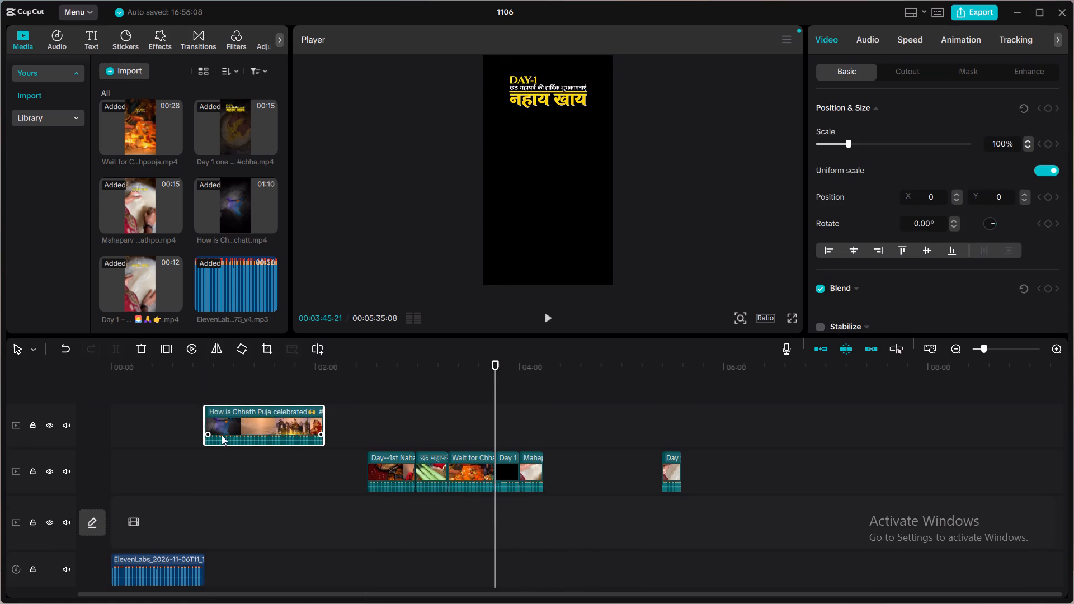
drag(222, 435, 166, 504)
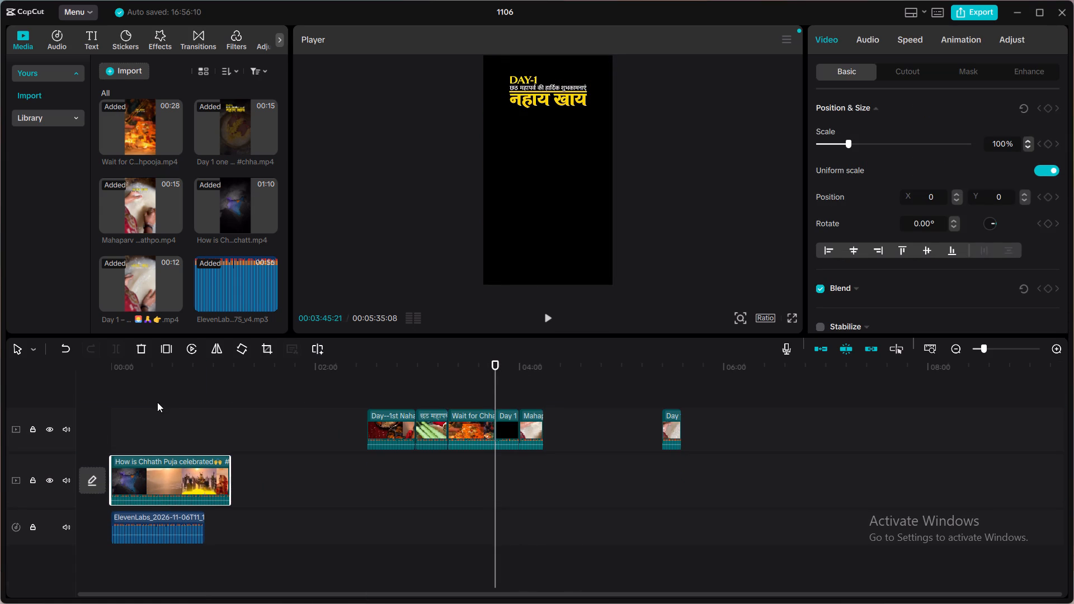
Preview the opening of the timeline and mute the main video track so that only the voiceover is heard.
click(157, 402)
drag(157, 402, 87, 408)
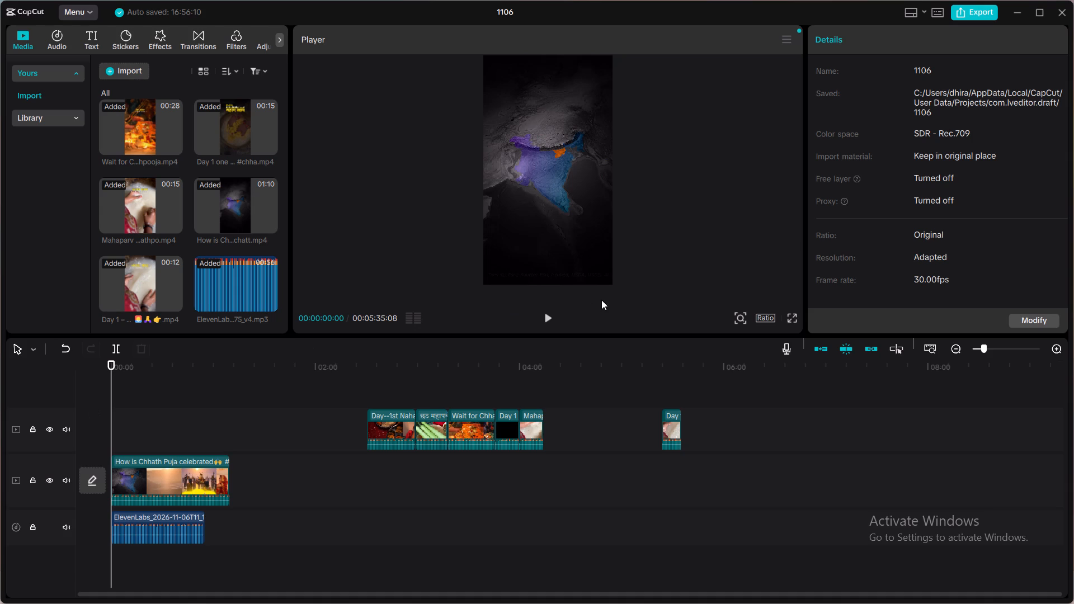
click(544, 316)
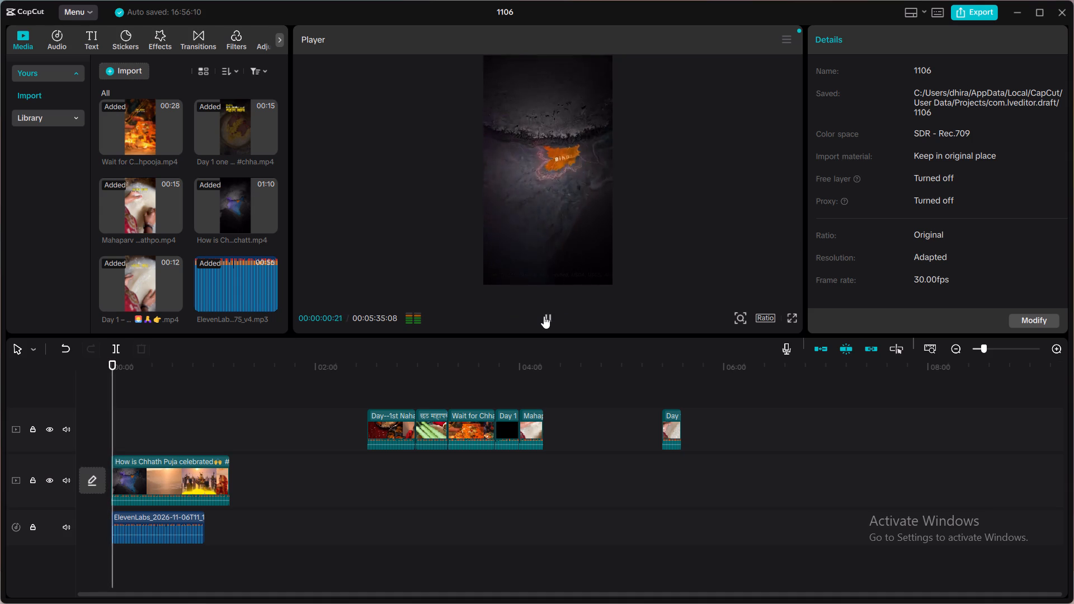
click(544, 316)
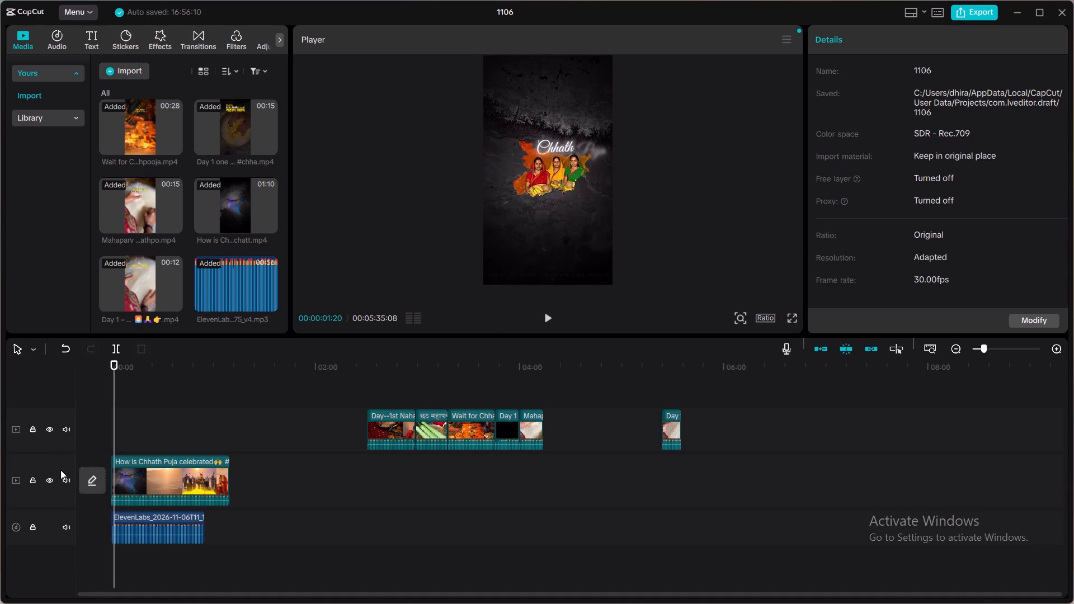
click(62, 475)
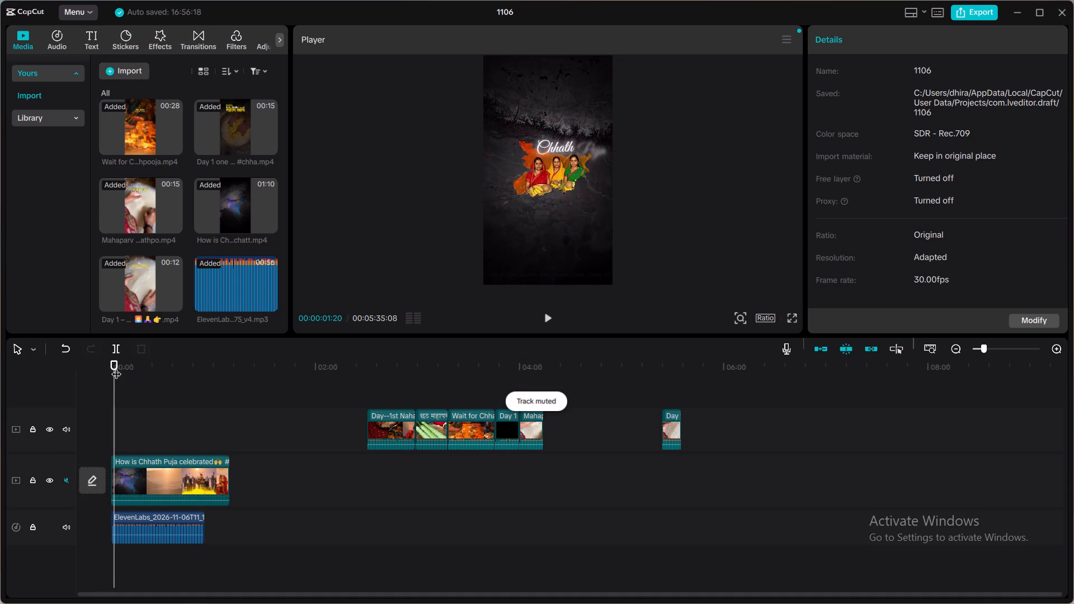
Play and scrub through the "How is Chhath Puja celebrated" clip to check how its scenes fit the voiceover.
drag(115, 367, 78, 367)
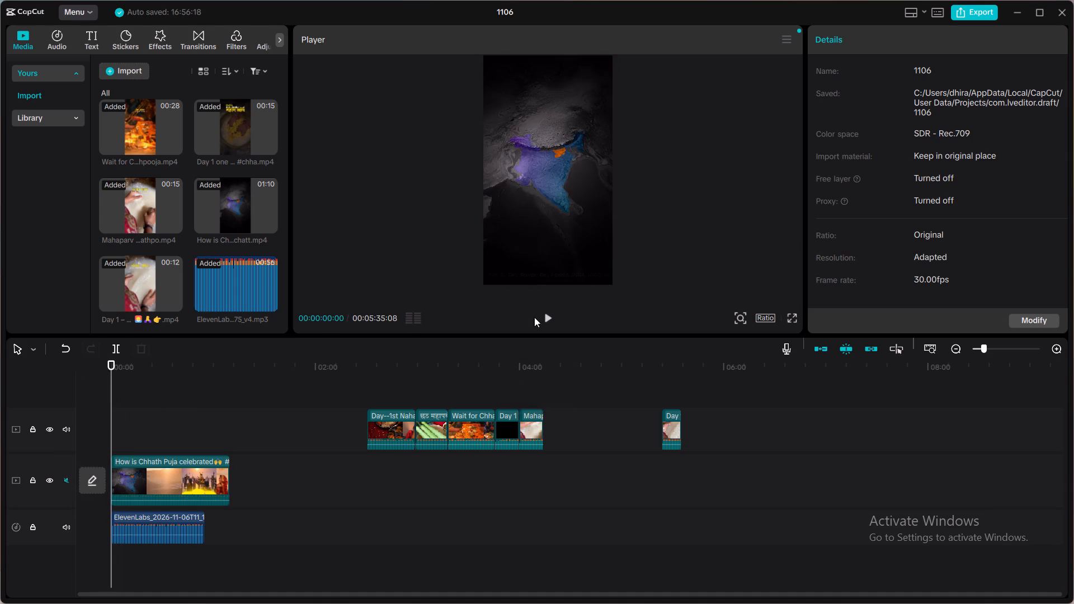
click(553, 319)
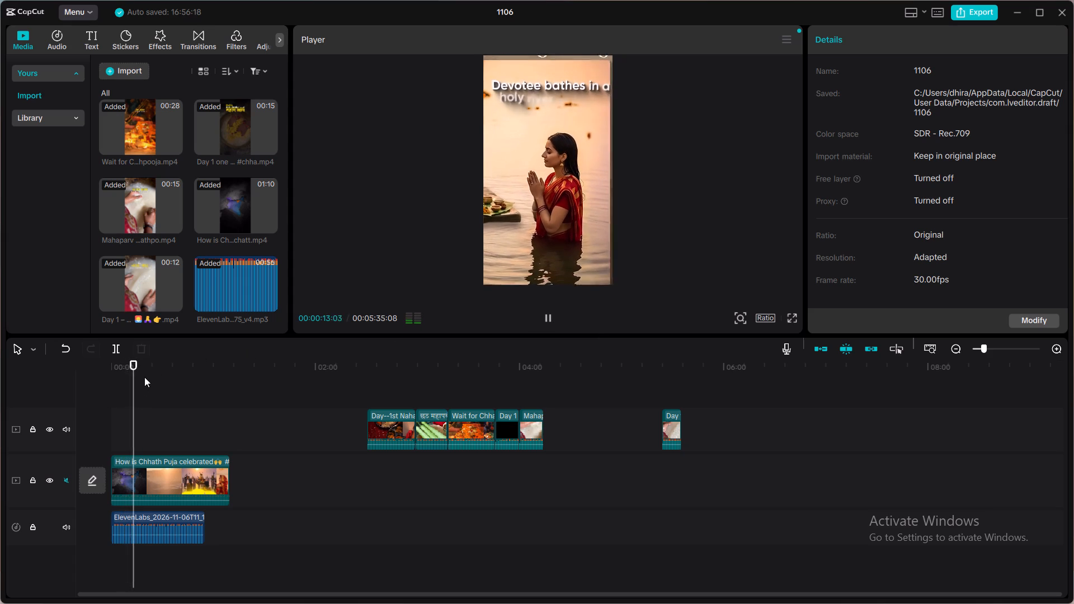
drag(134, 369, 155, 371)
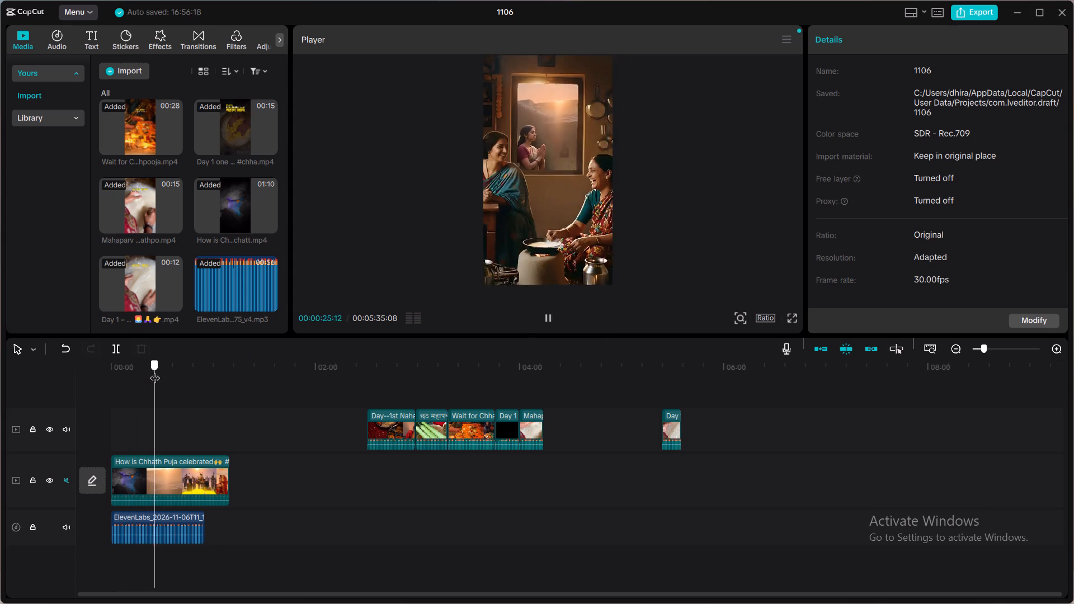
drag(155, 371, 197, 371)
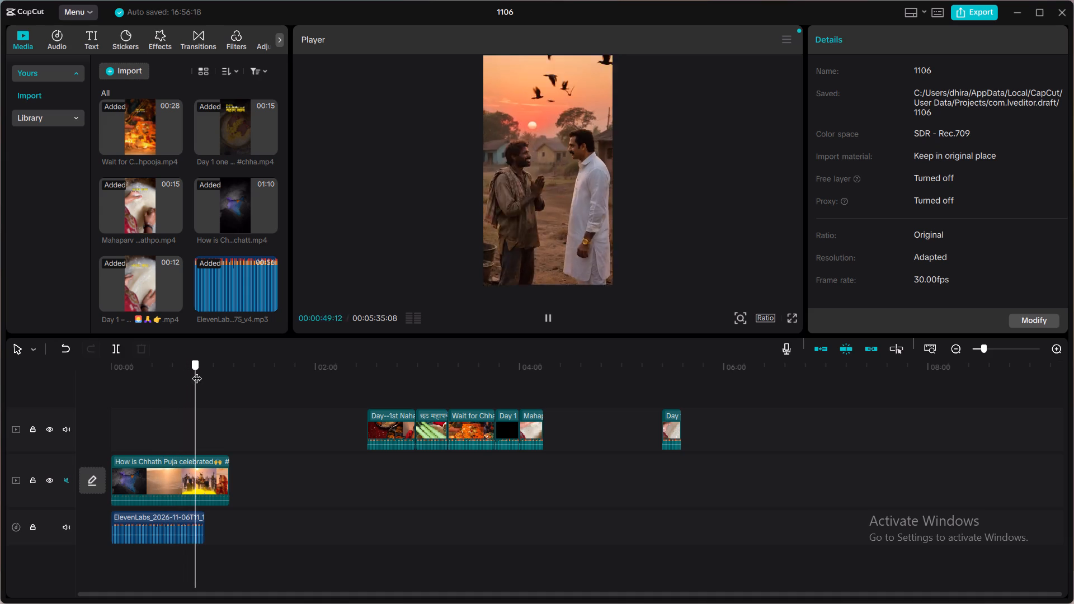
drag(197, 371, 211, 375)
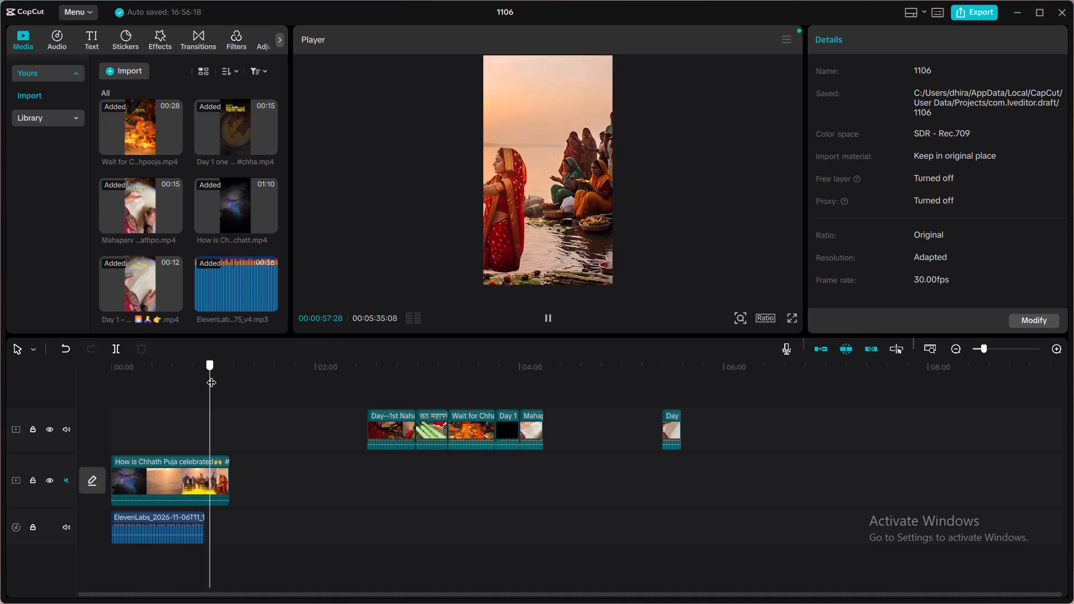
drag(211, 375, 84, 381)
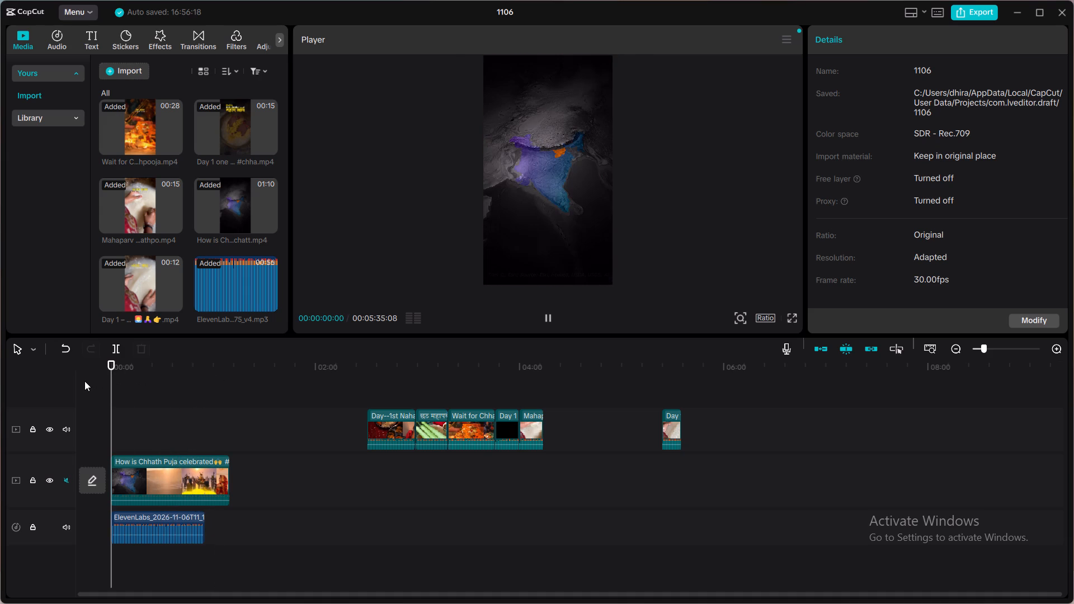
click(543, 315)
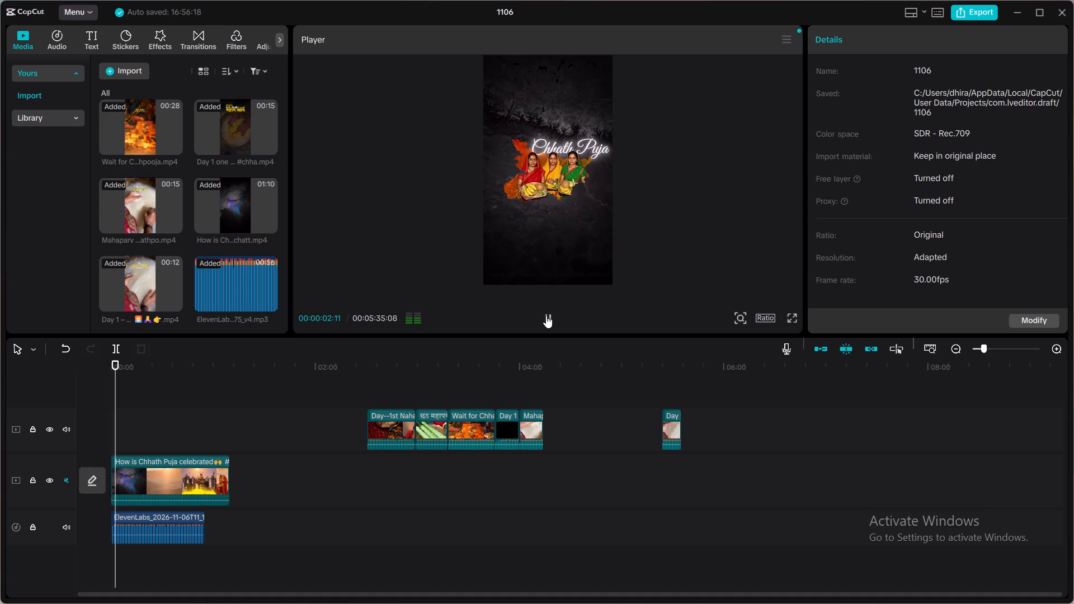
click(546, 315)
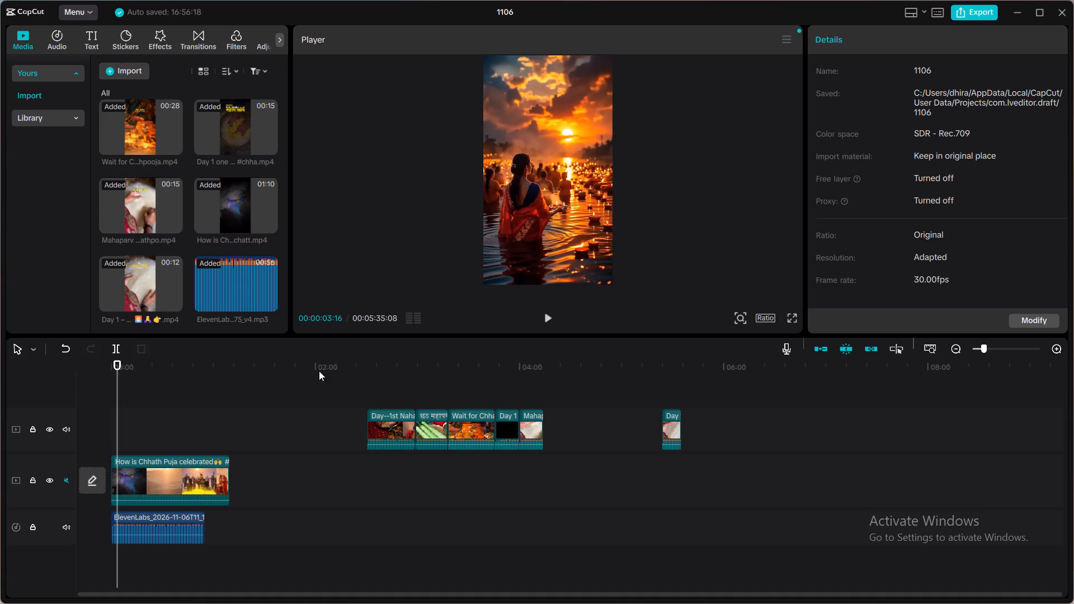
Split the "How is Chhath Puja celebrated" clip on the main track at 00:00:02:21.
click(118, 367)
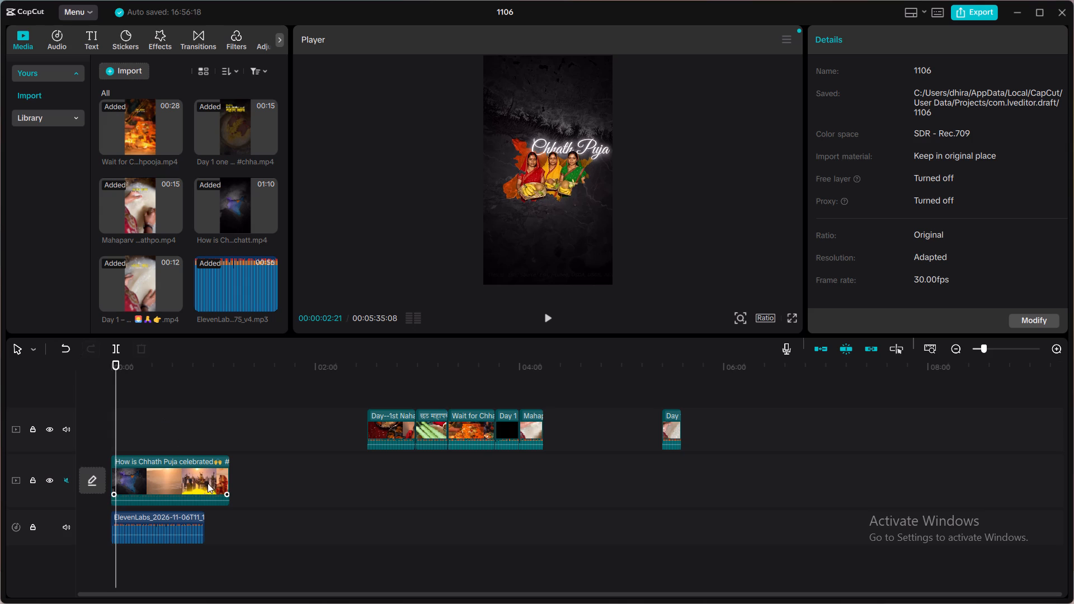
click(208, 458)
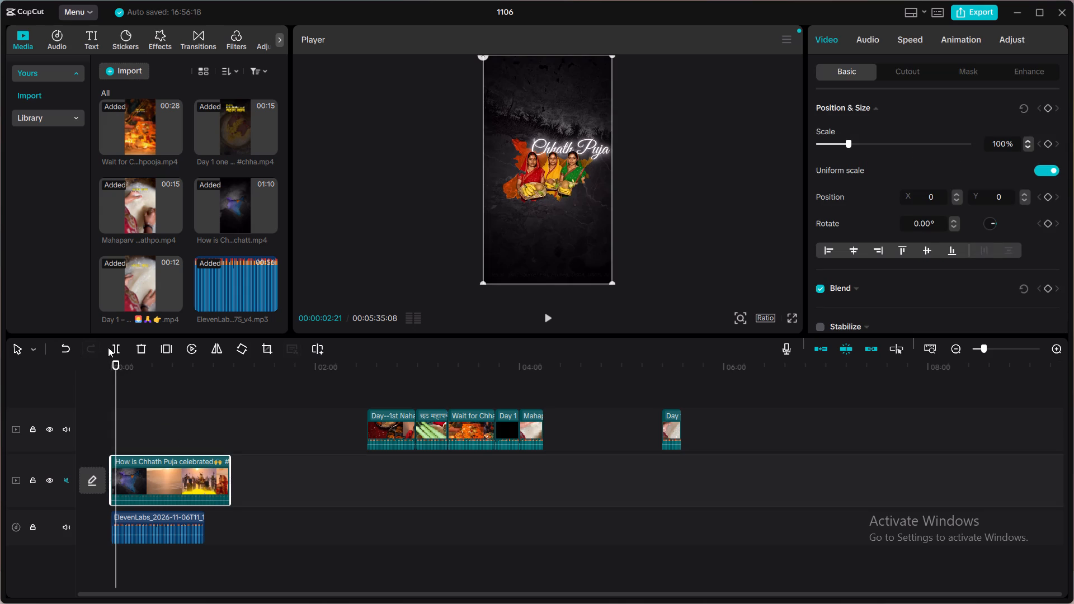
click(119, 344)
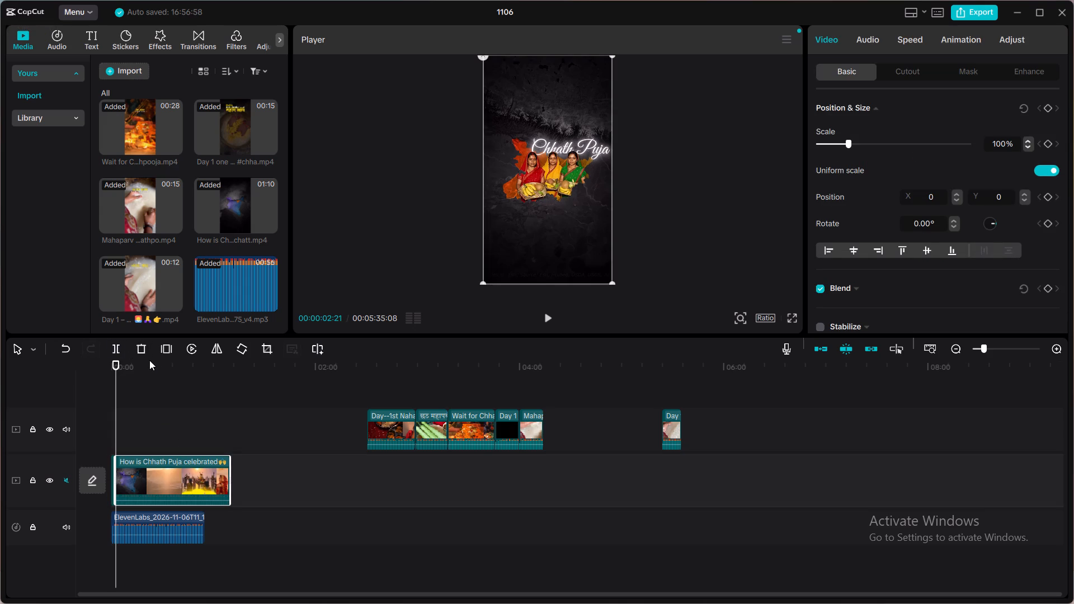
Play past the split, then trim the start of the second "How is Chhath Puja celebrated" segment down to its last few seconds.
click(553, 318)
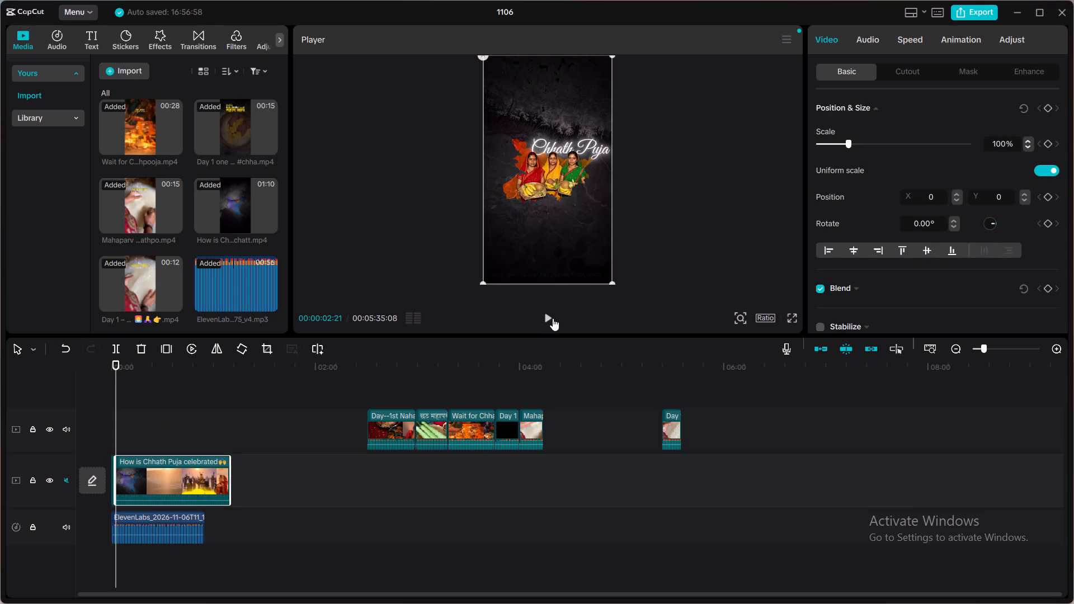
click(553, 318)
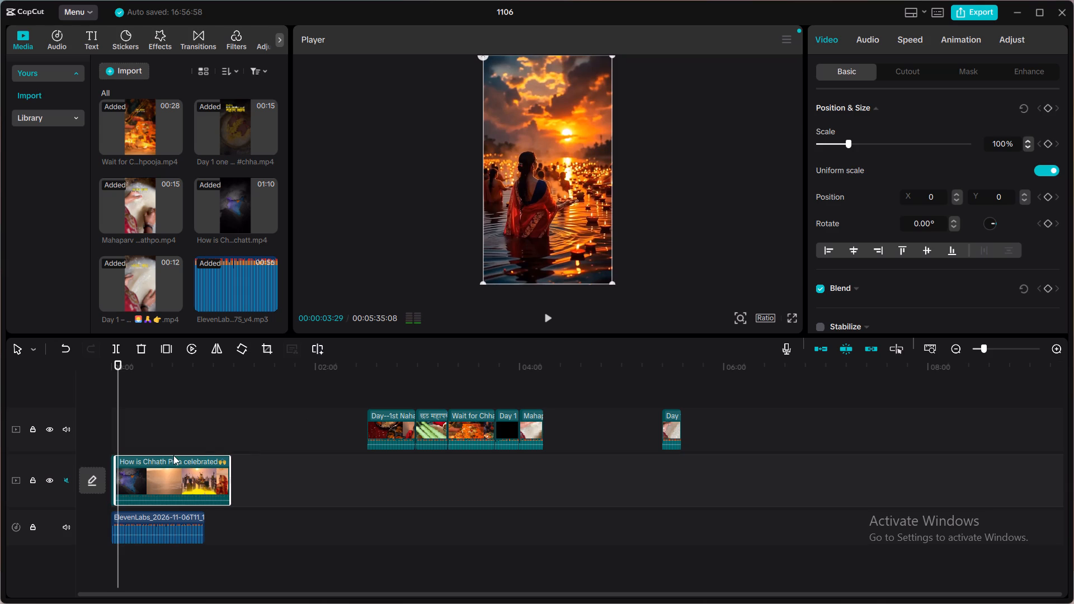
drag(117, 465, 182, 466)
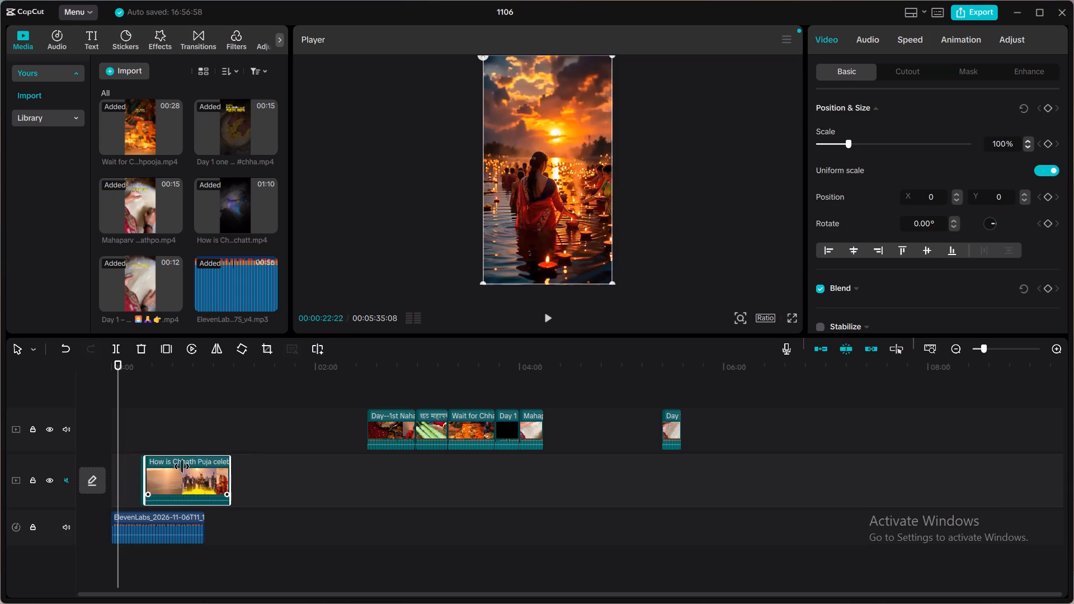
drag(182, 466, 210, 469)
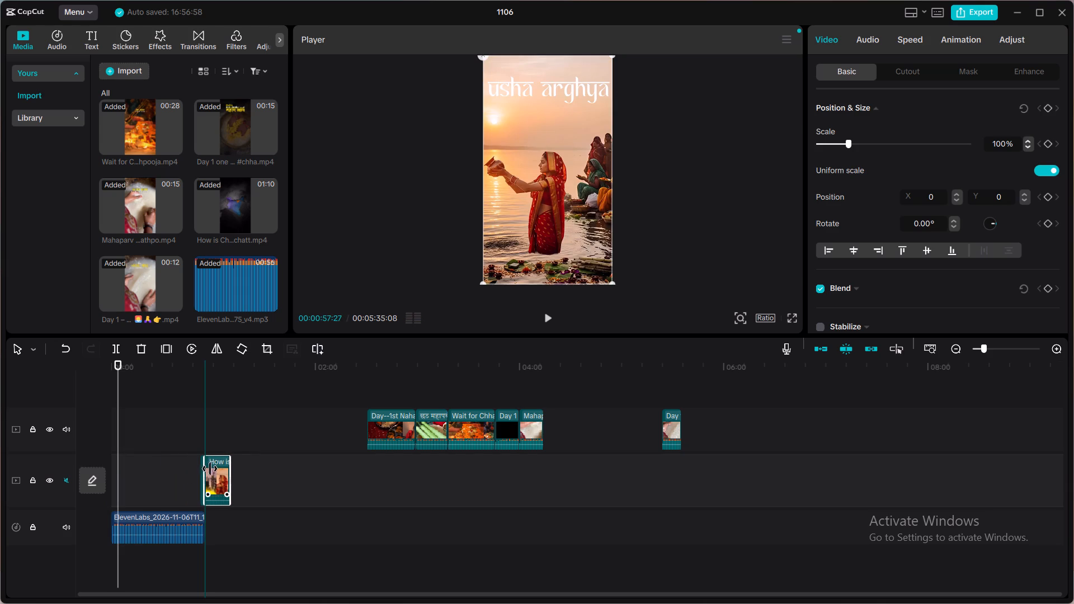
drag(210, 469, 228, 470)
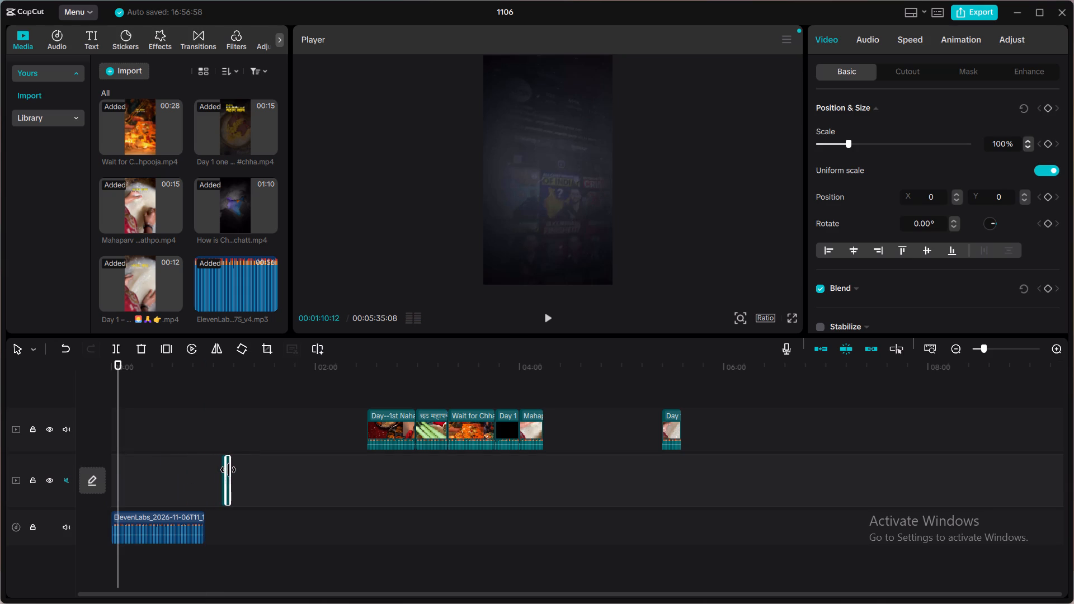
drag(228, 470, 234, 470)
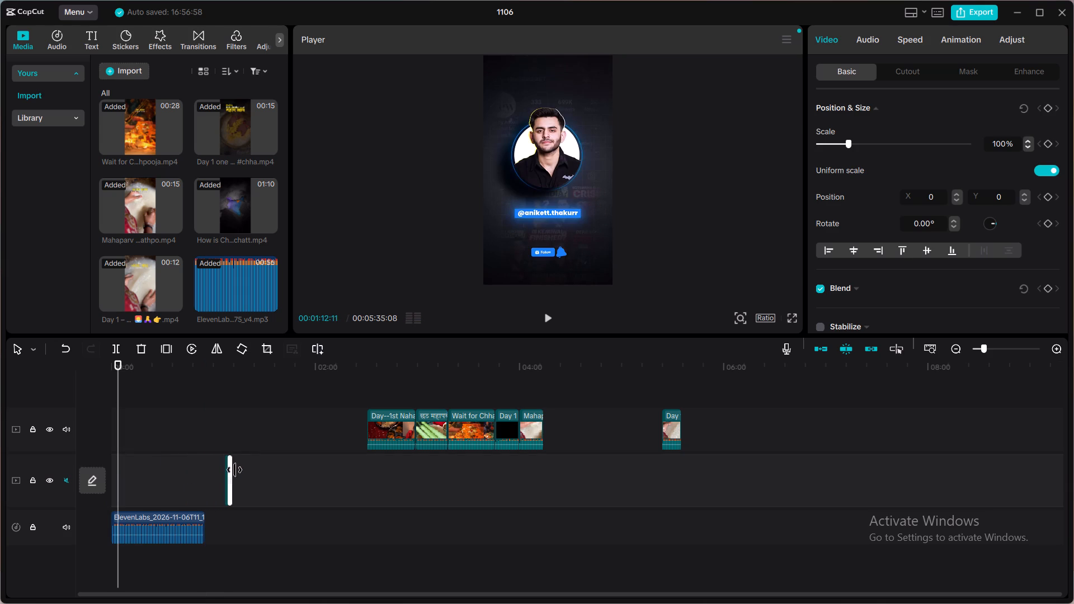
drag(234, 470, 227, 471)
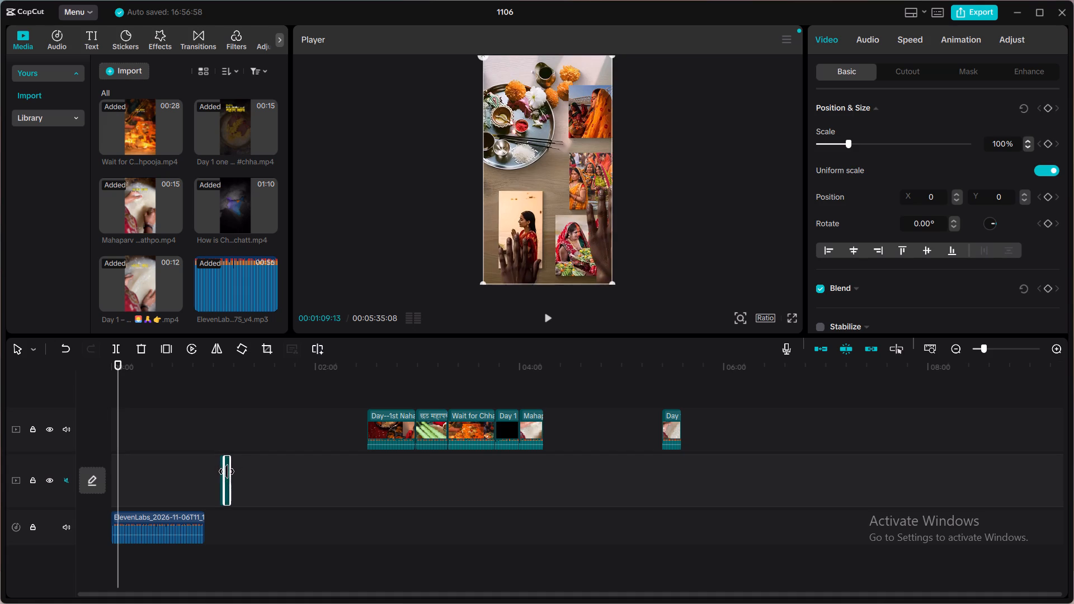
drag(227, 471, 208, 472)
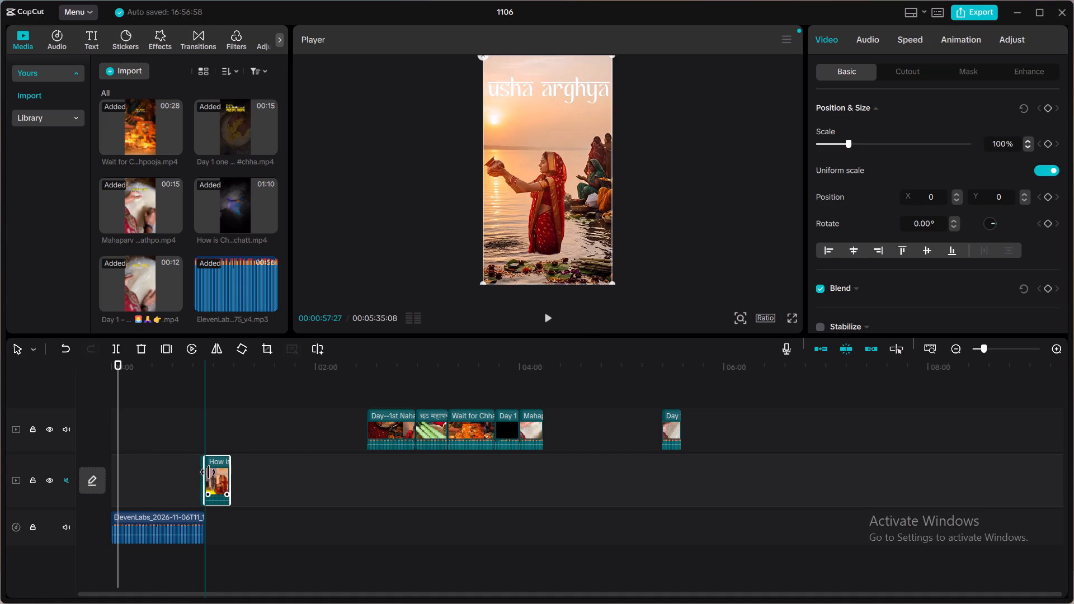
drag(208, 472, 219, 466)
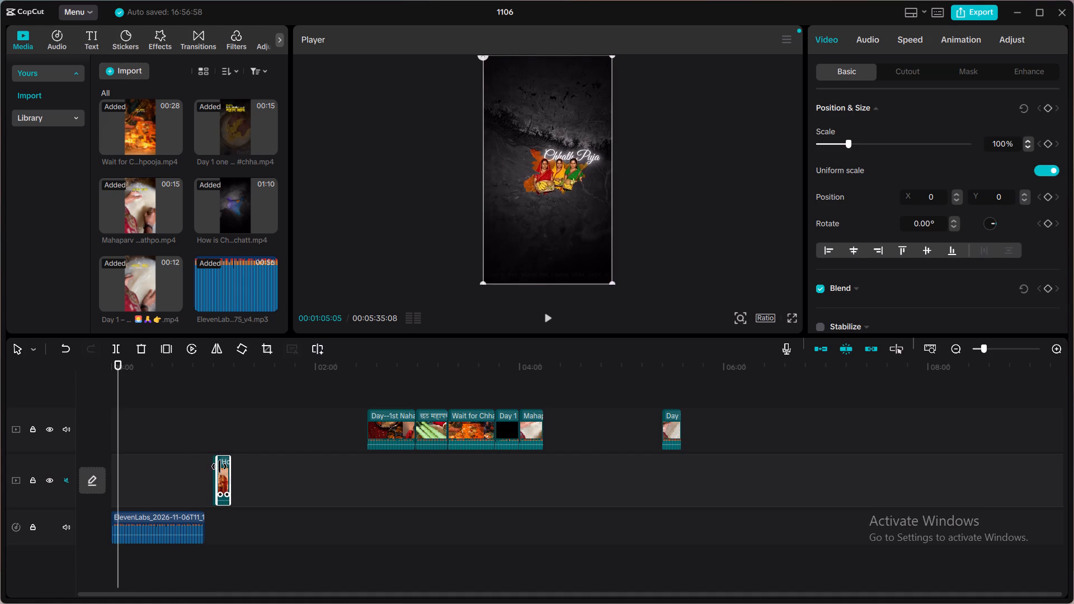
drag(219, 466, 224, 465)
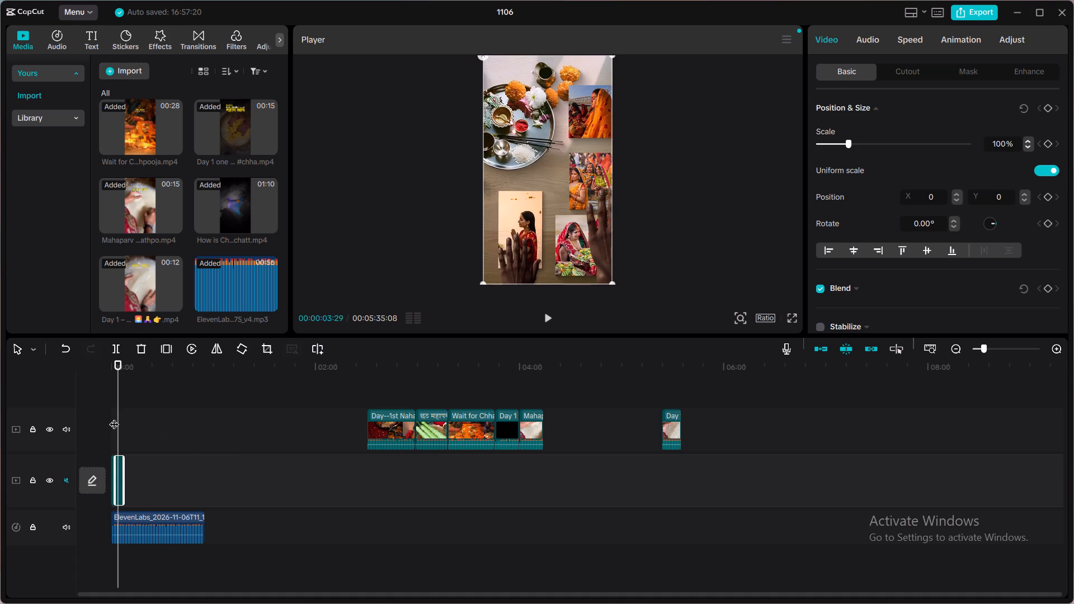
Preview the trimmed second segment with the voiceover, then delete it, keeping only the opening segment on the main track.
click(118, 401)
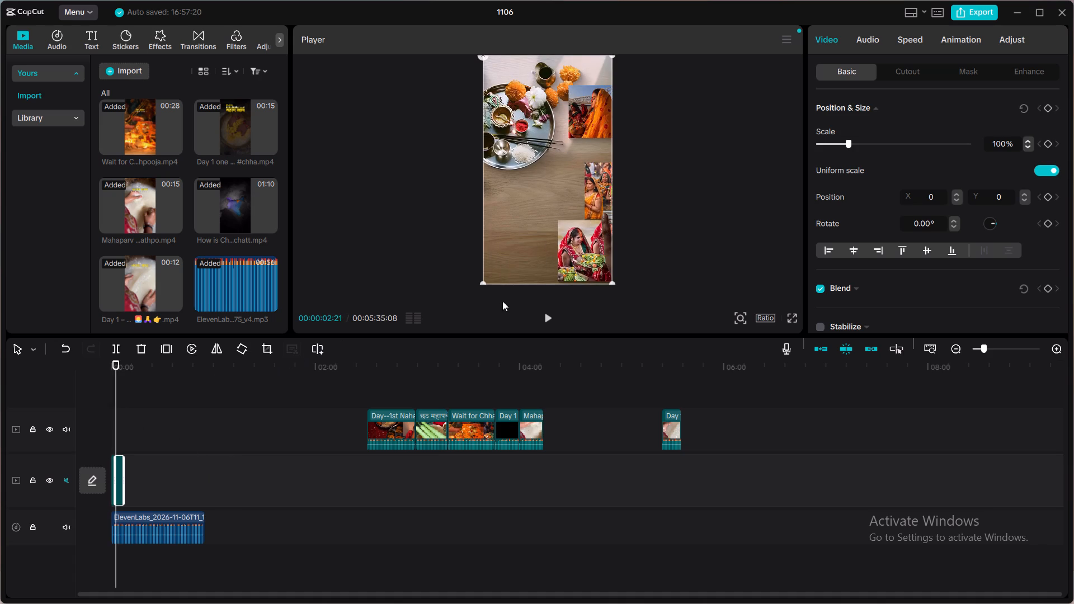
click(543, 315)
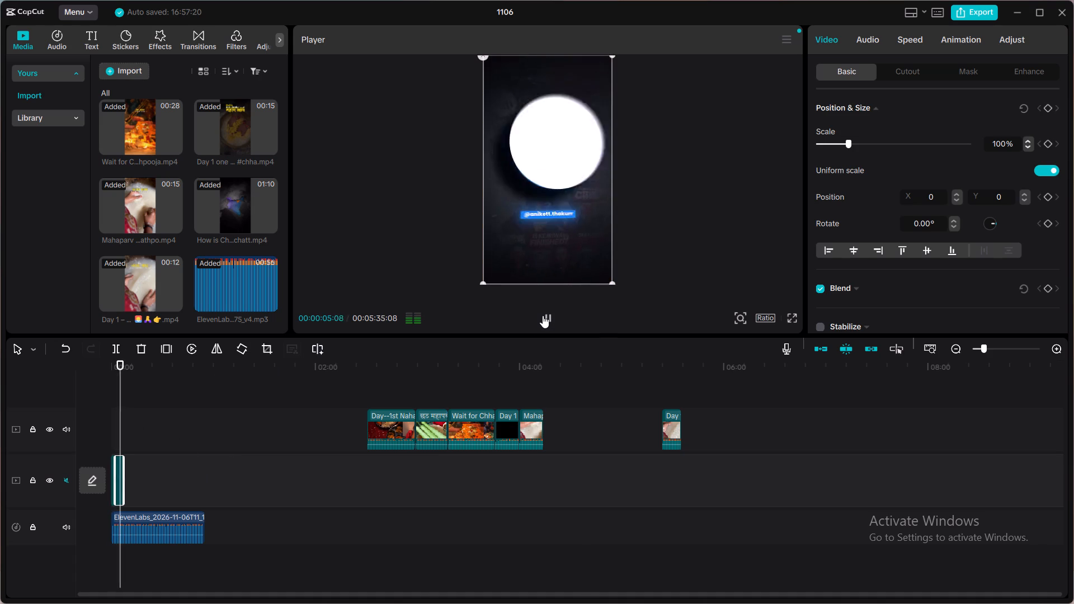
click(543, 317)
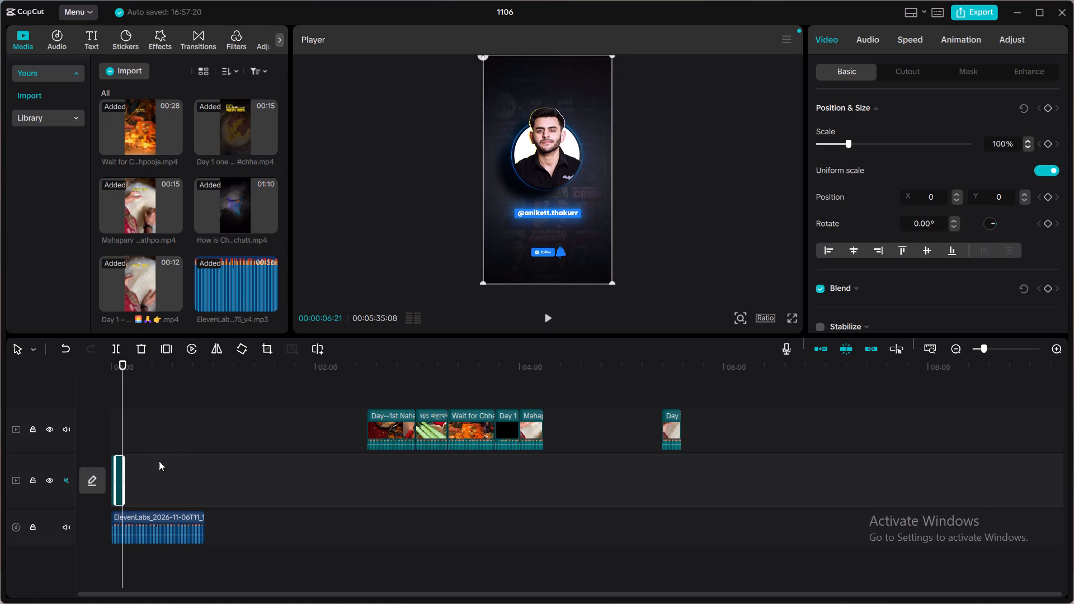
key(BackSpace)
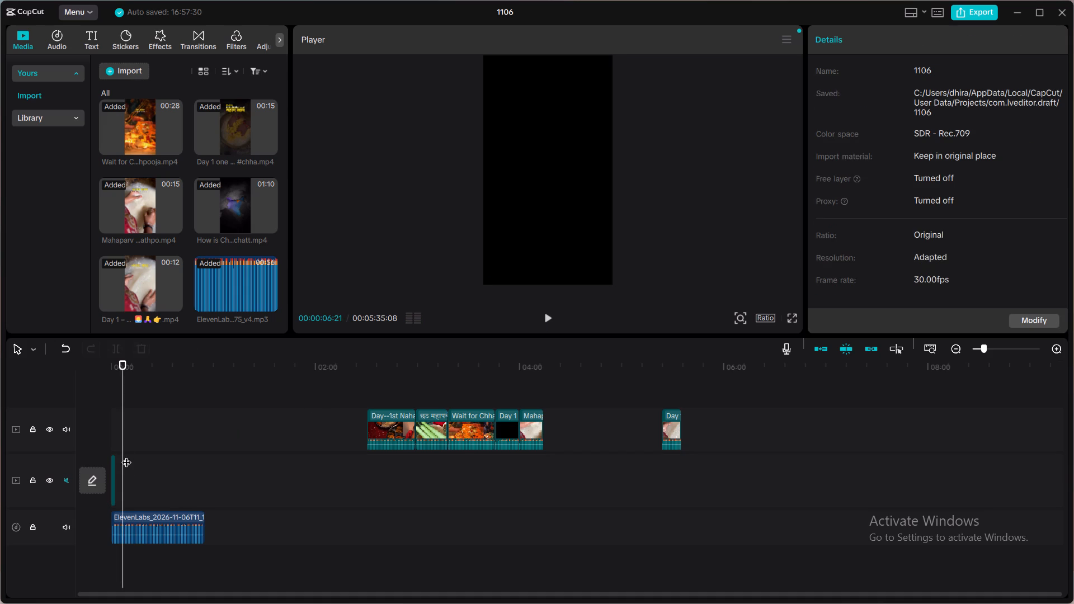
Scrub through the parked clips on the upper track to look for footage to follow the opening segment.
drag(122, 406, 112, 406)
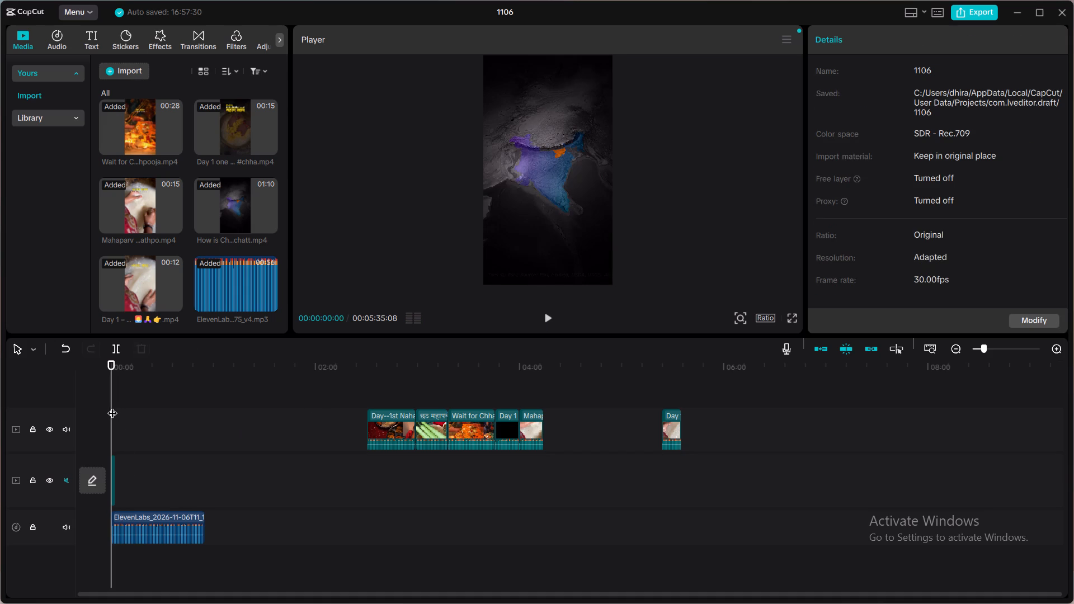
click(526, 392)
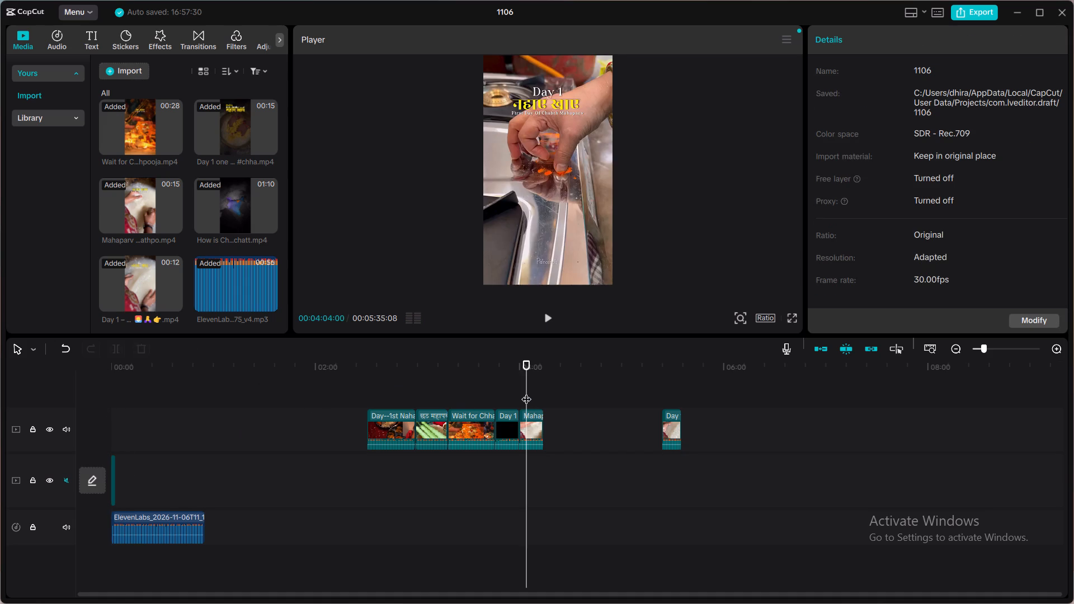
drag(526, 392, 533, 394)
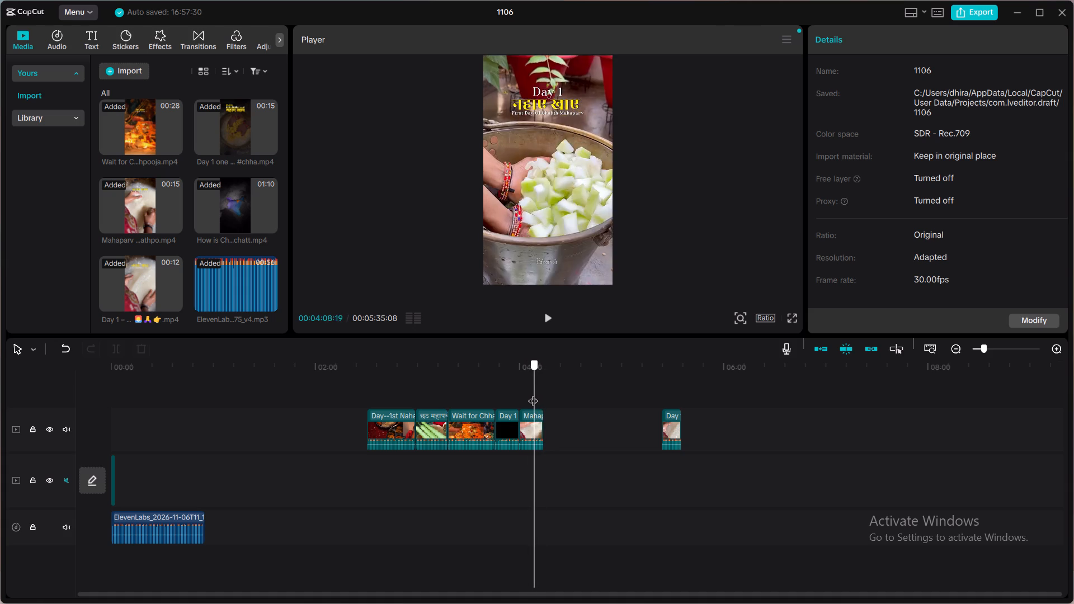
drag(533, 394, 667, 394)
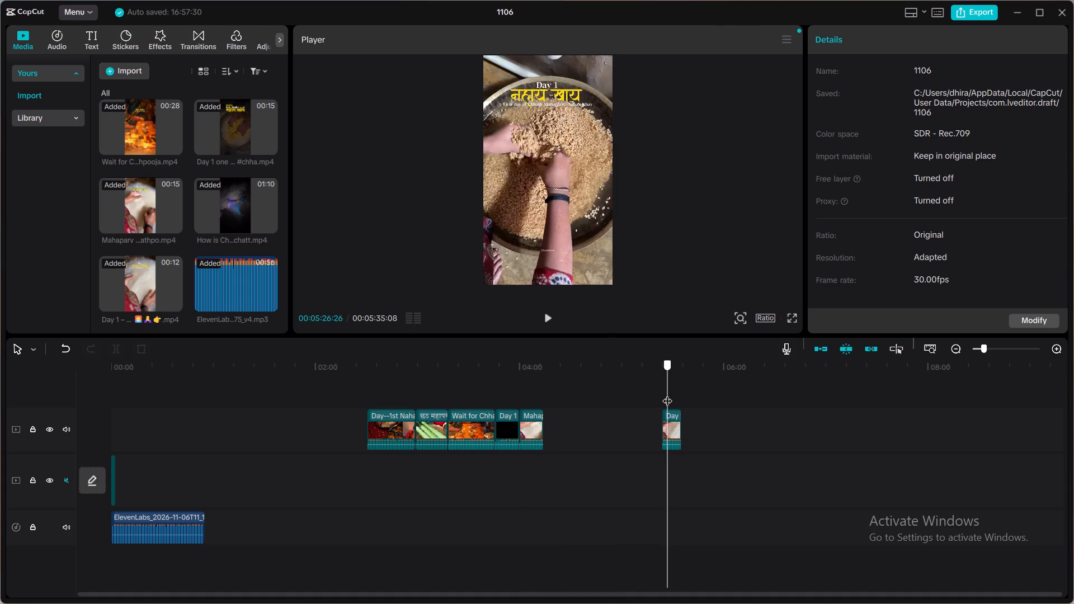
drag(667, 394, 551, 396)
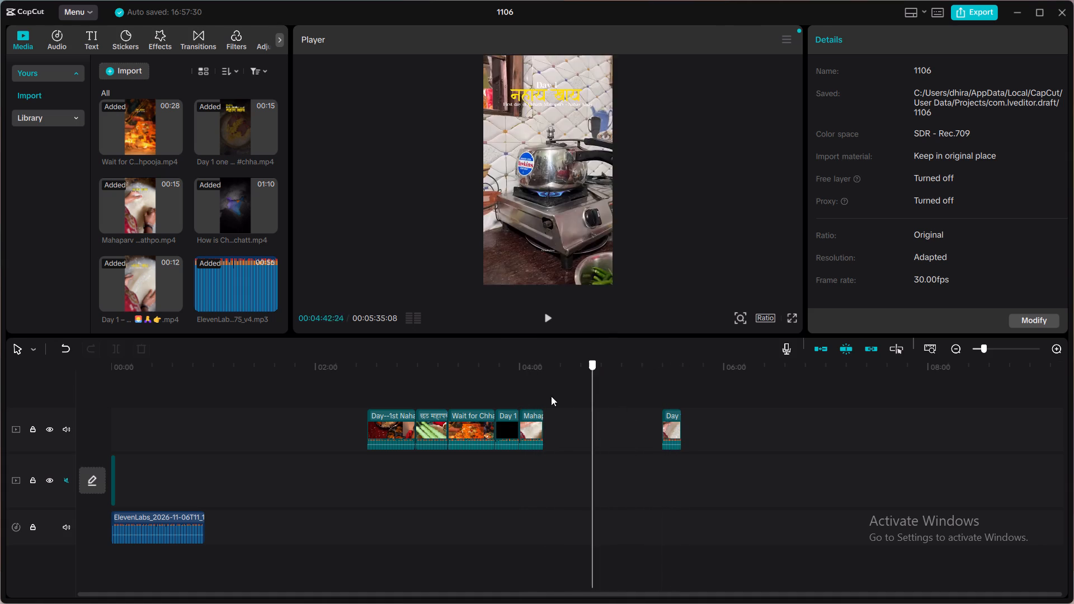
drag(551, 396, 437, 401)
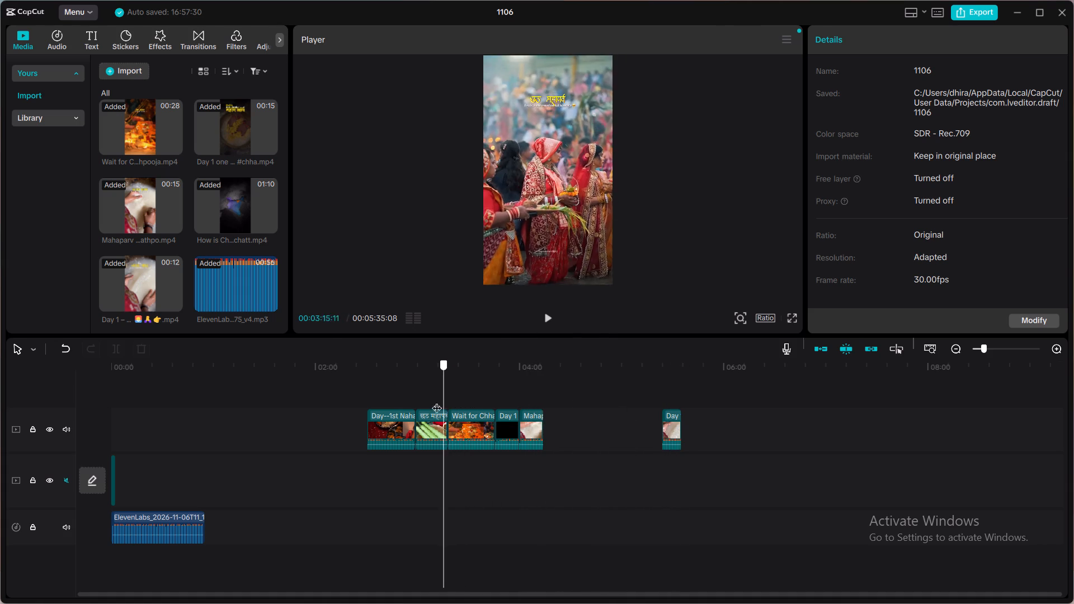
drag(437, 401, 376, 403)
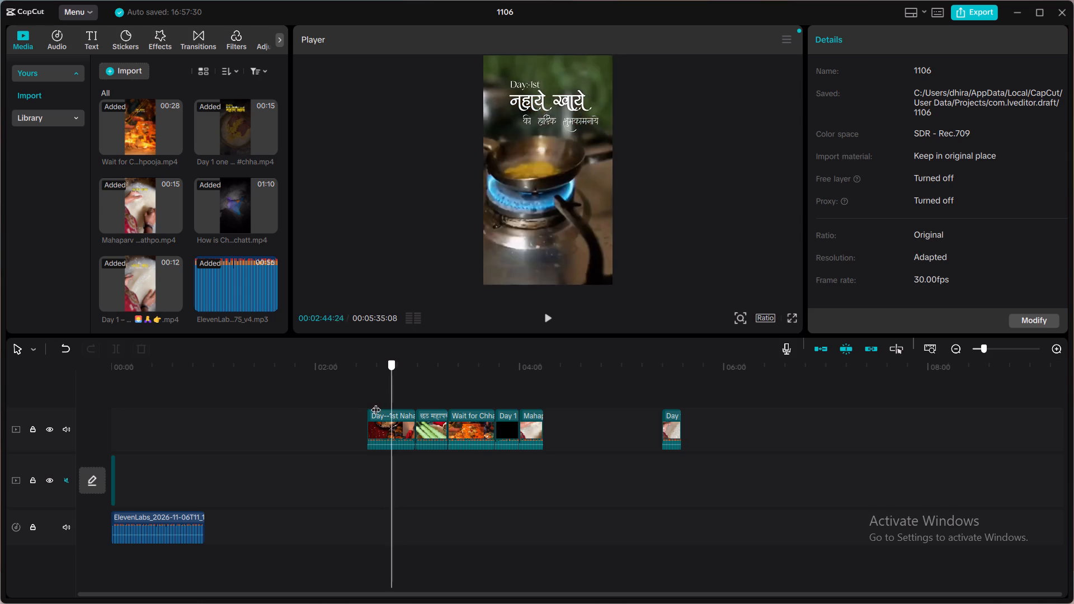
drag(376, 403, 404, 398)
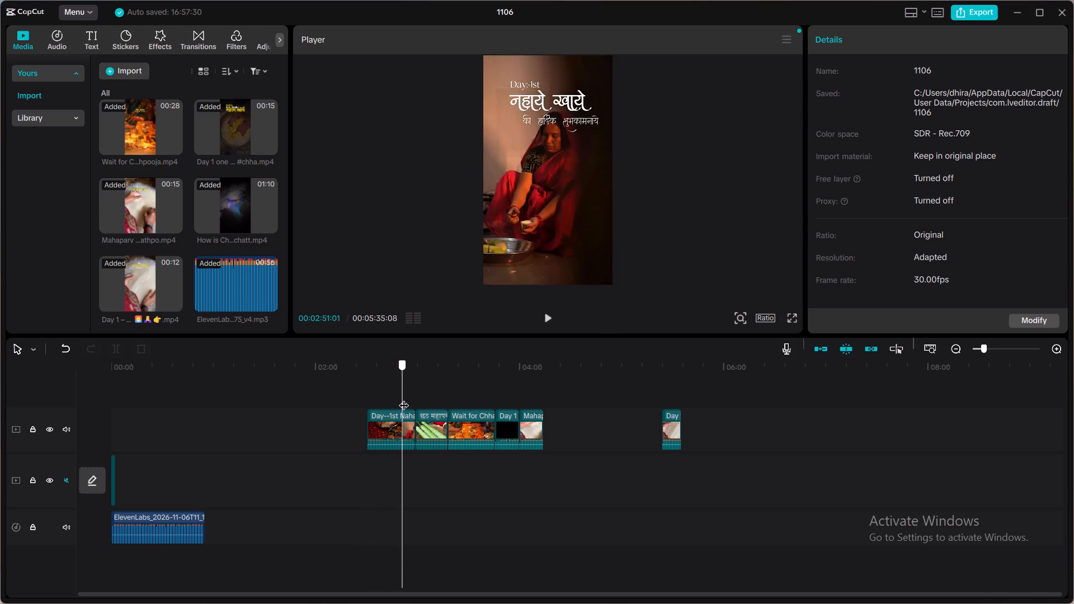
drag(404, 398, 428, 390)
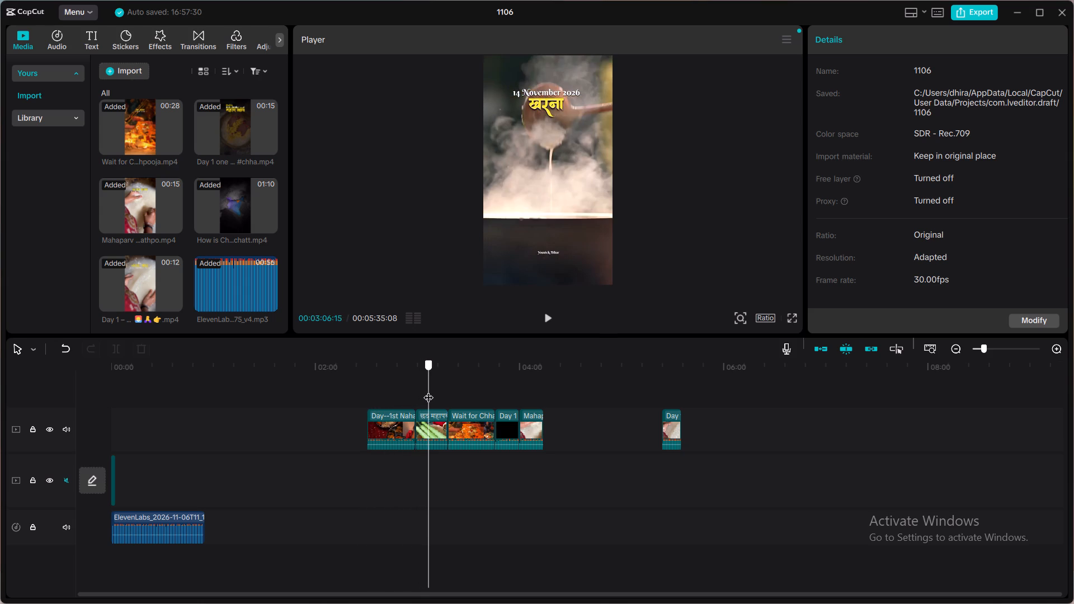
drag(428, 390, 436, 389)
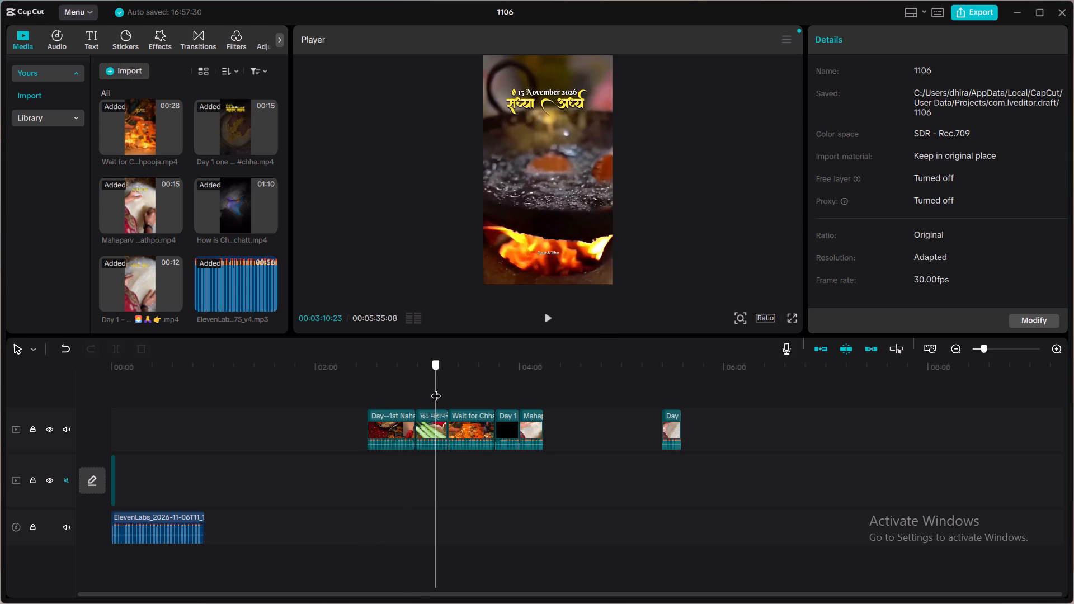
drag(436, 389, 432, 386)
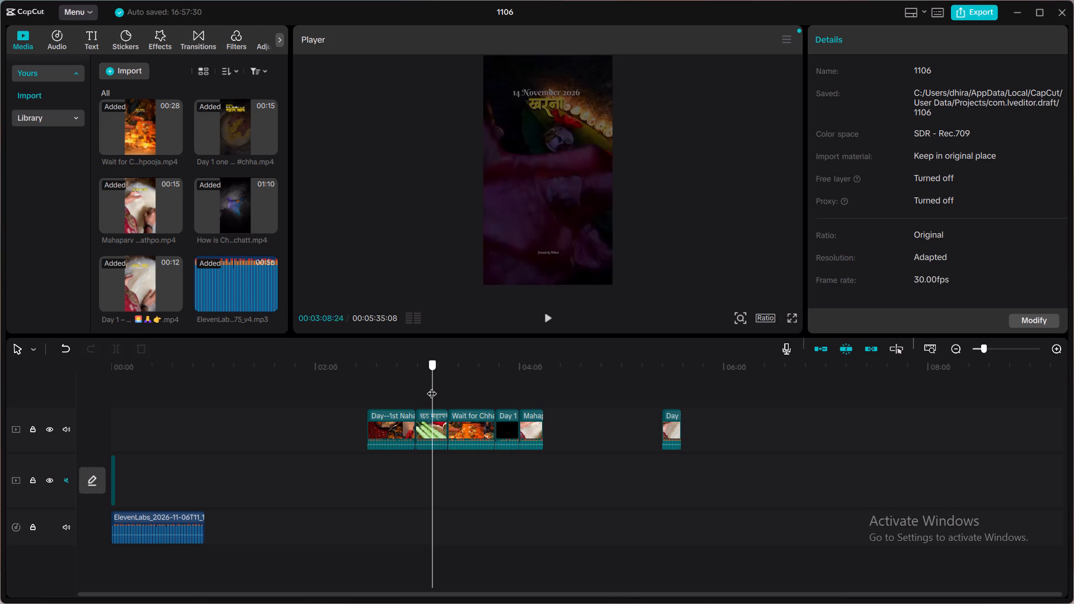
drag(432, 386, 465, 377)
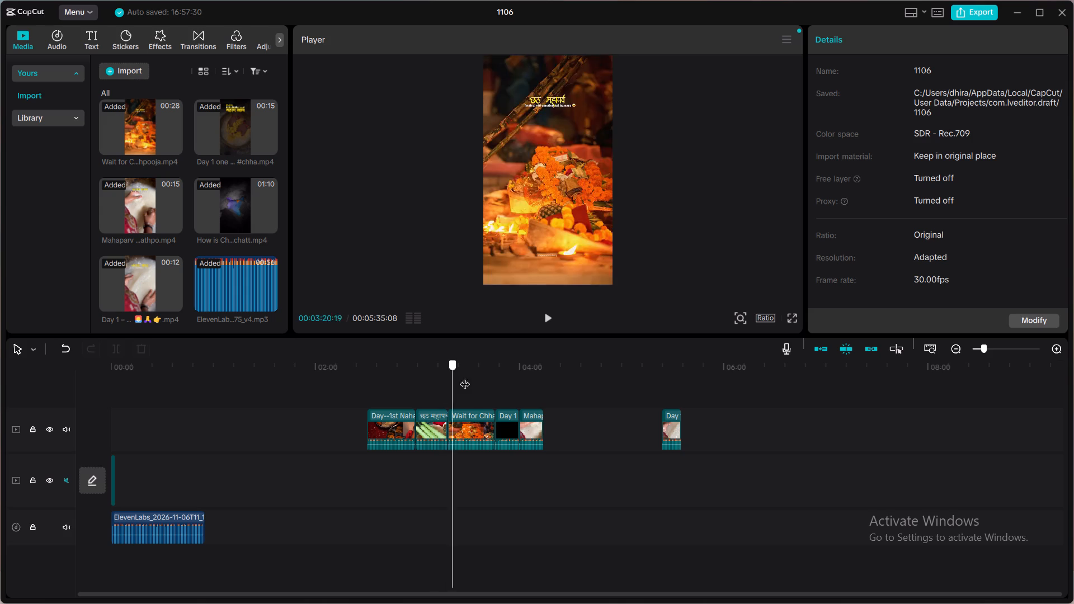
drag(465, 377, 76, 384)
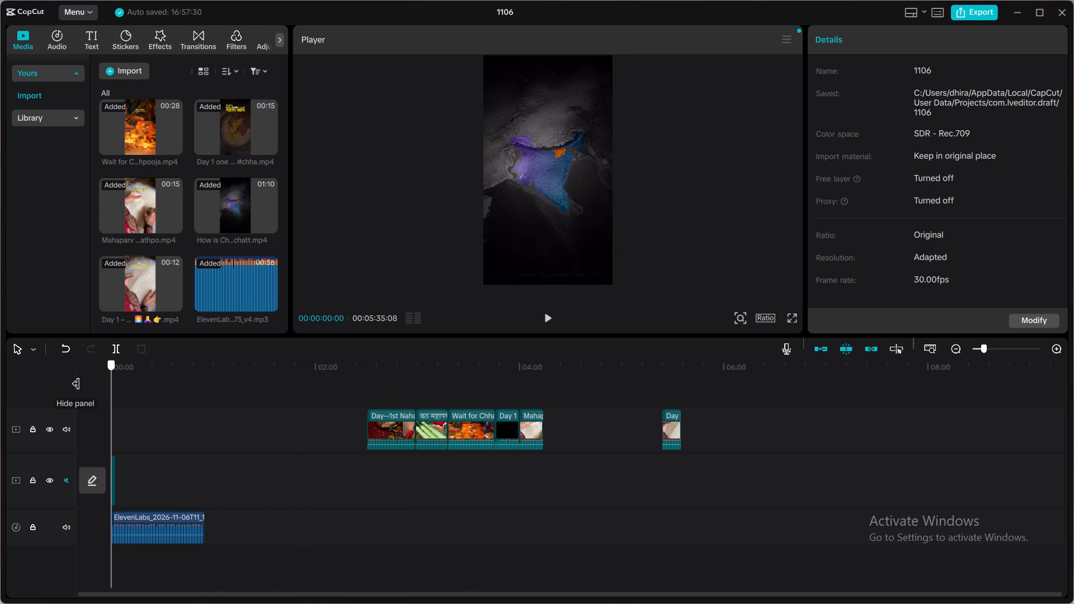
Move the "Wait for Chha…" clip from the upper track to the main track, directly after the opening segment.
drag(463, 413, 225, 439)
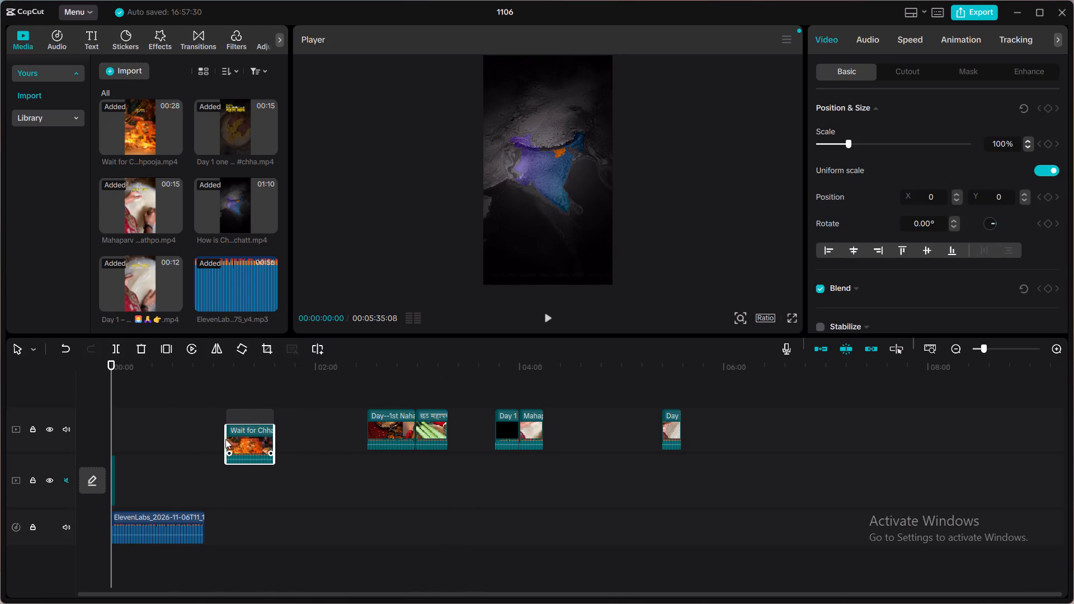
drag(225, 439, 183, 461)
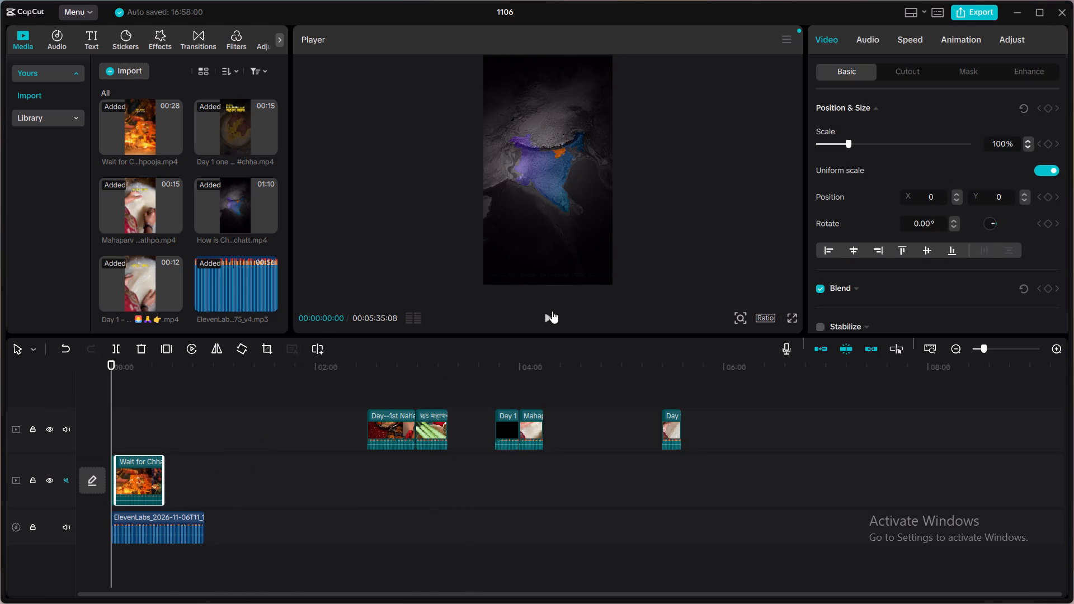
Play the main track from the start with the voiceover, then scrub through the "Wait for Chha…" clip and the parked clips.
click(550, 312)
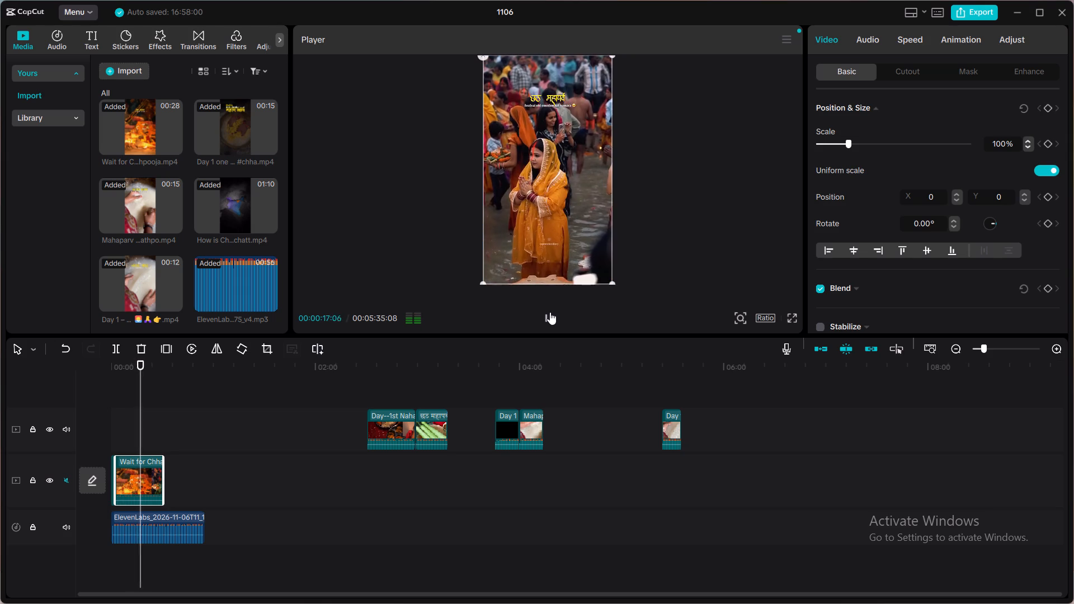
click(550, 312)
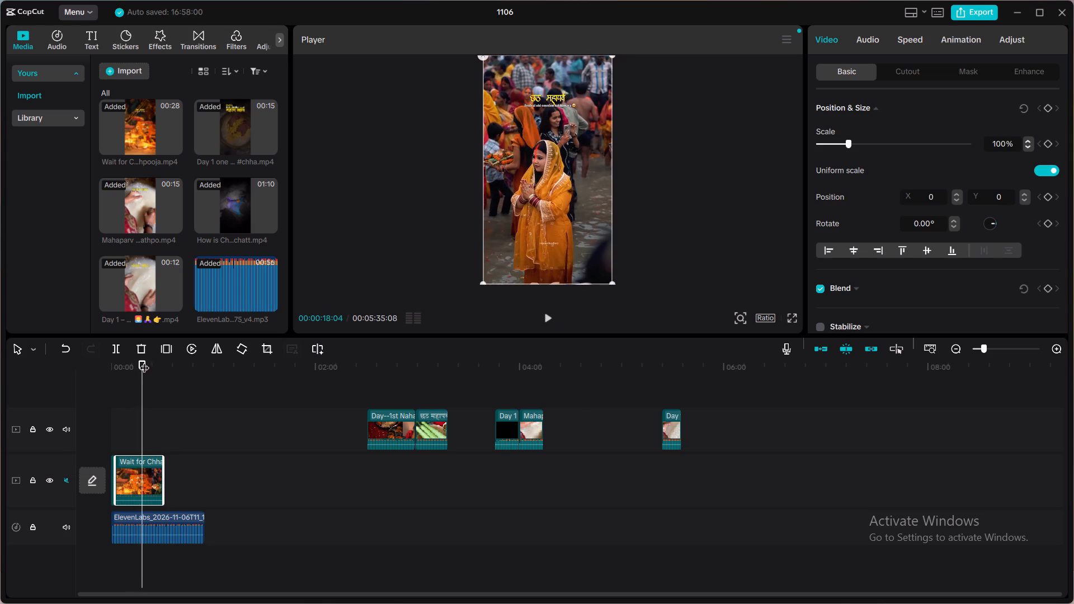
drag(145, 365, 157, 365)
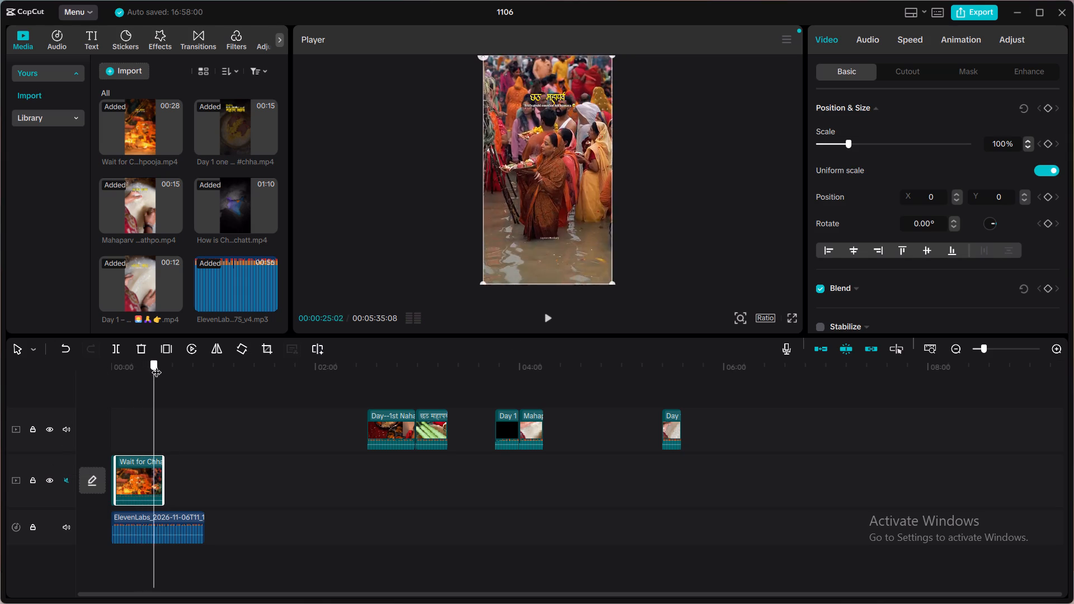
drag(157, 365, 127, 369)
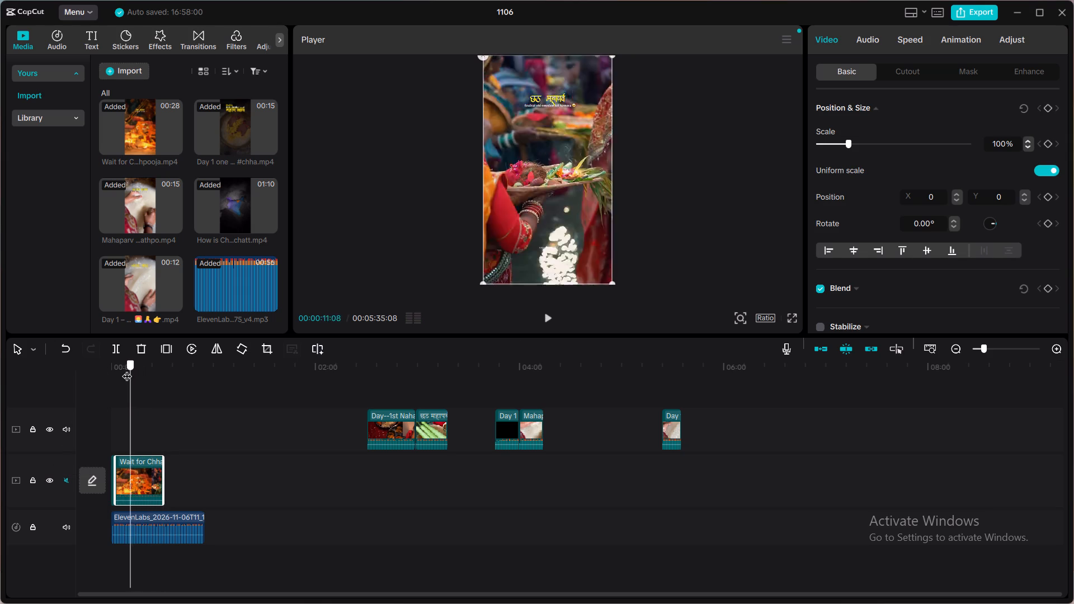
drag(127, 369, 399, 339)
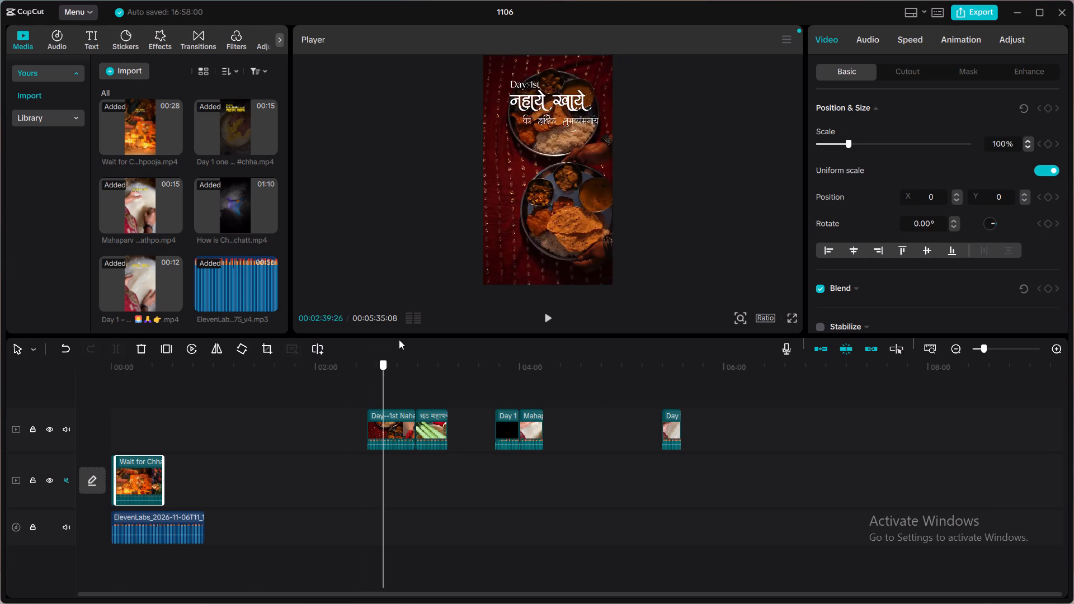
drag(399, 339, 511, 352)
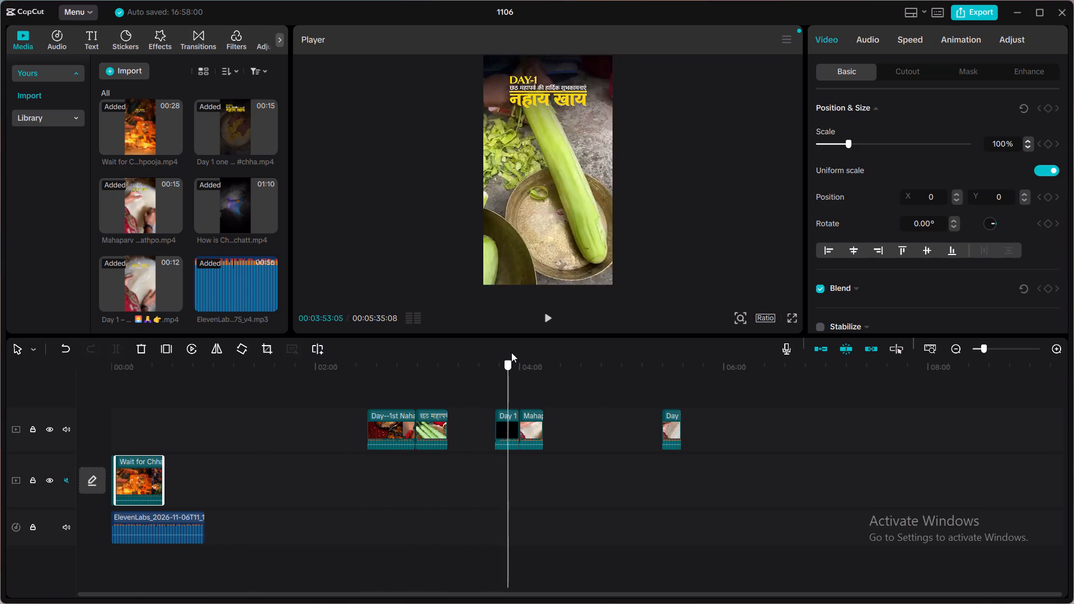
drag(511, 352, 589, 360)
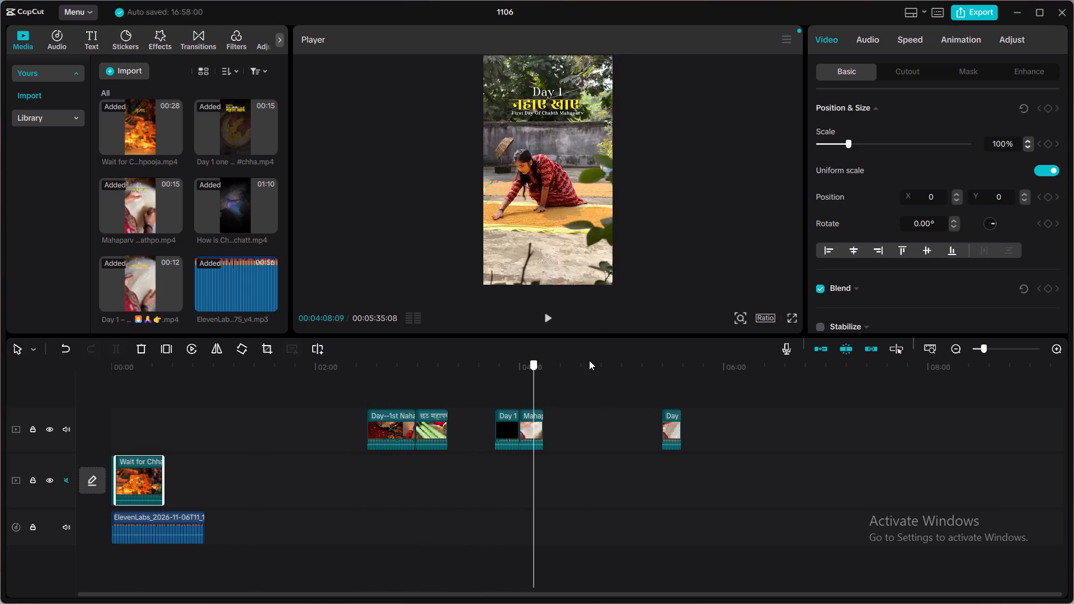
drag(589, 360, 683, 384)
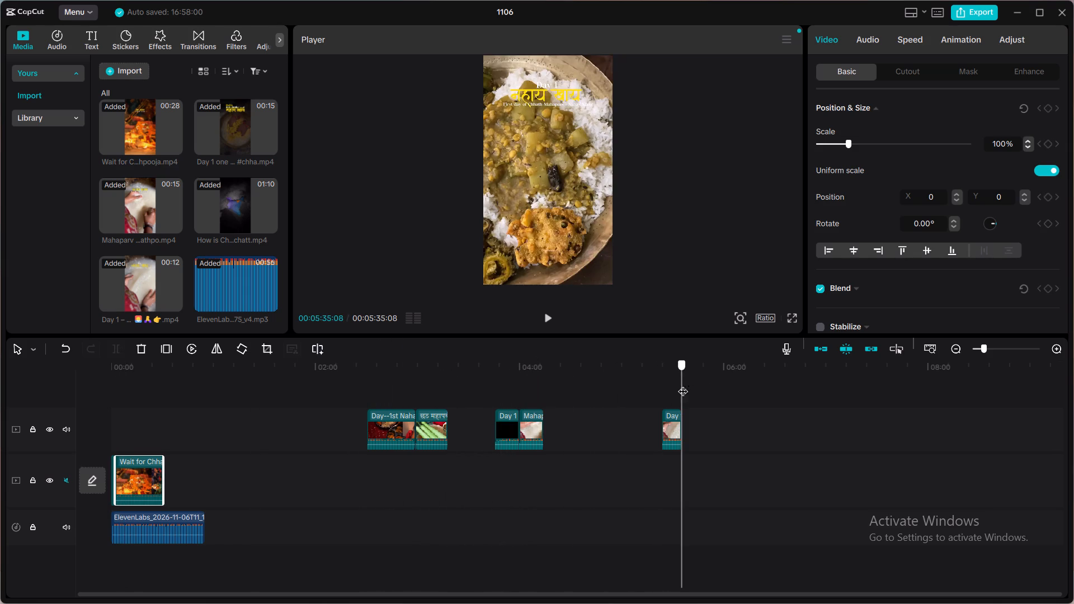
drag(683, 384, 14, 360)
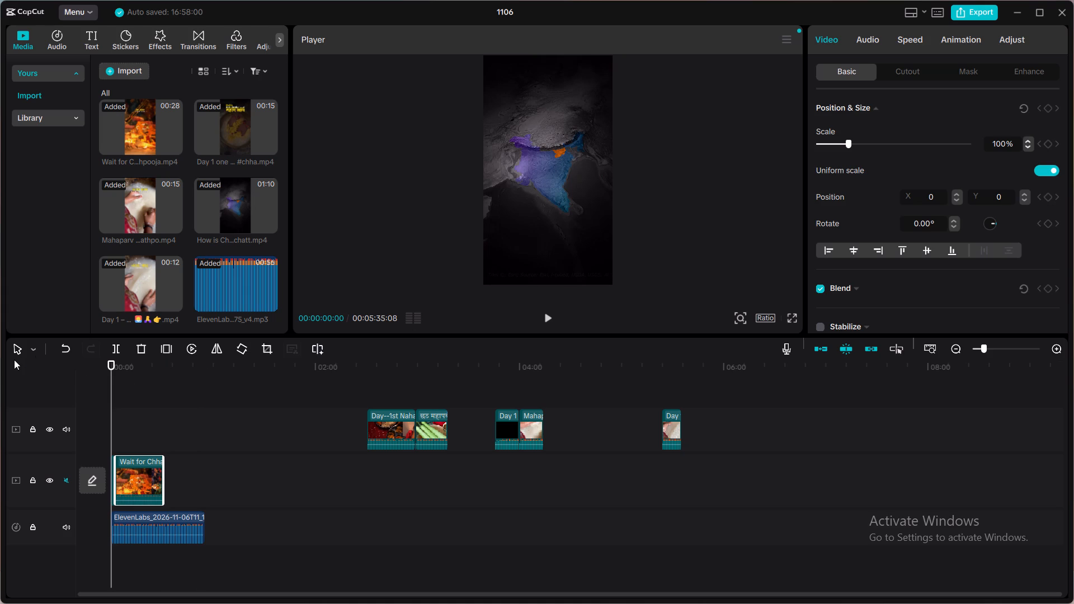
Replay from the start to find the voiceover cut point, then split the "Wait for Chha…" clip at 00:00:14:07.
click(549, 313)
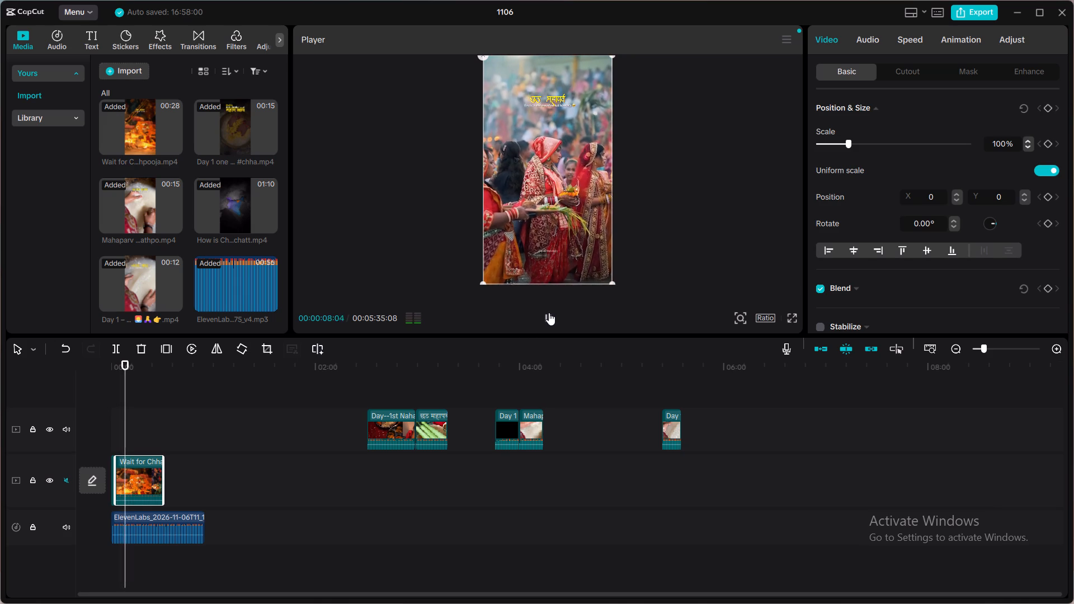
click(549, 313)
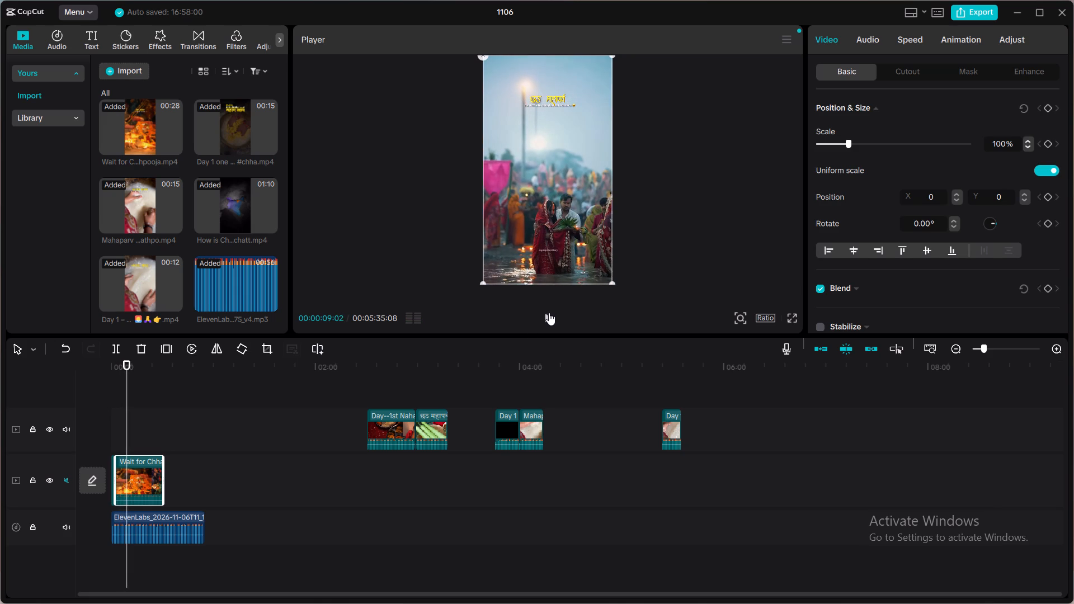
click(549, 313)
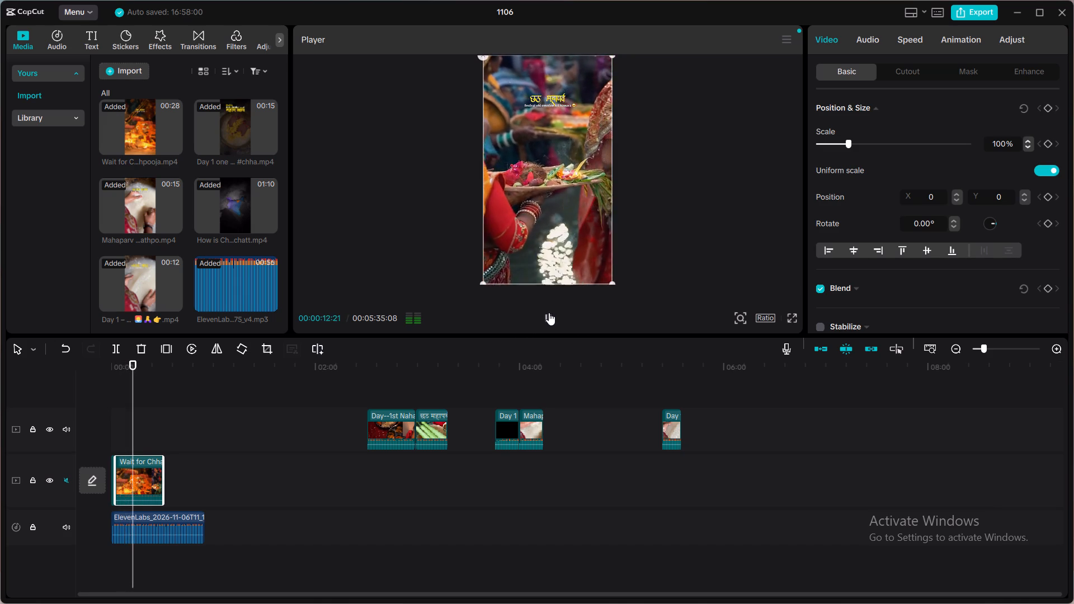
click(549, 313)
click(549, 313)
click(549, 313)
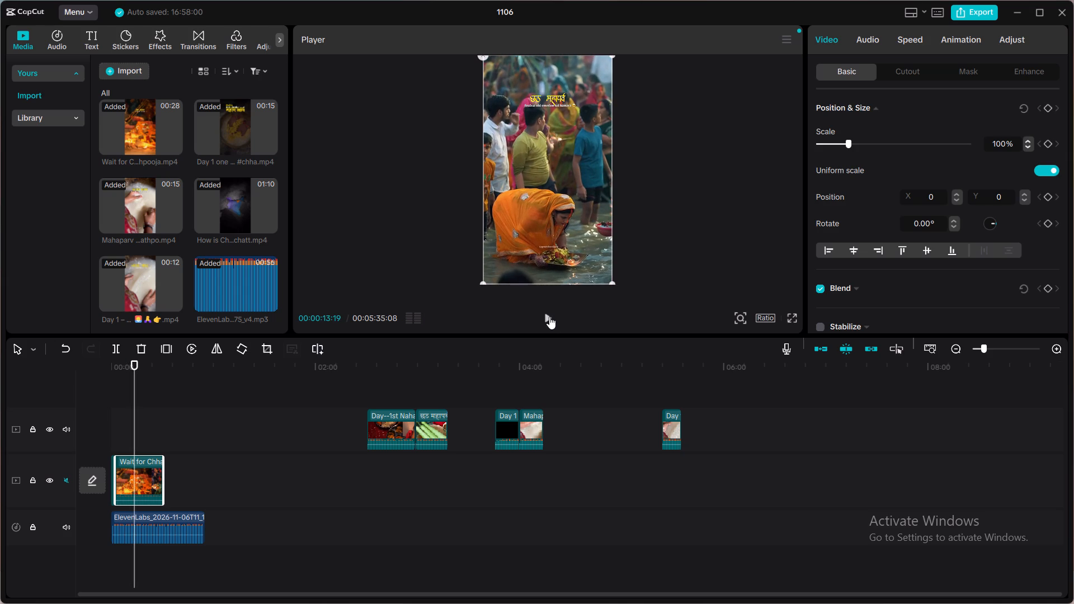
click(549, 317)
click(549, 317)
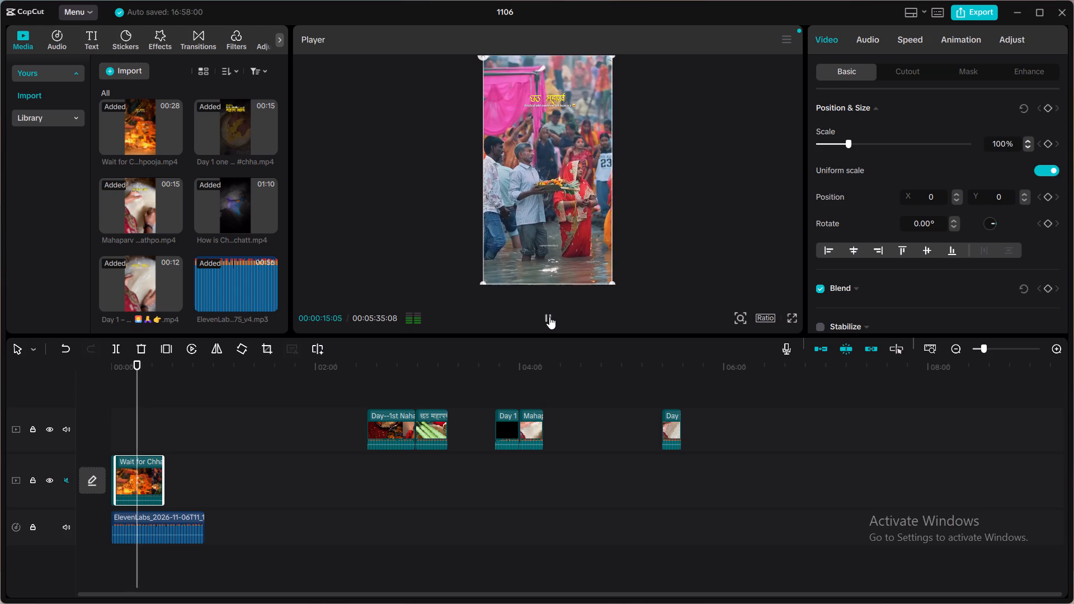
click(135, 367)
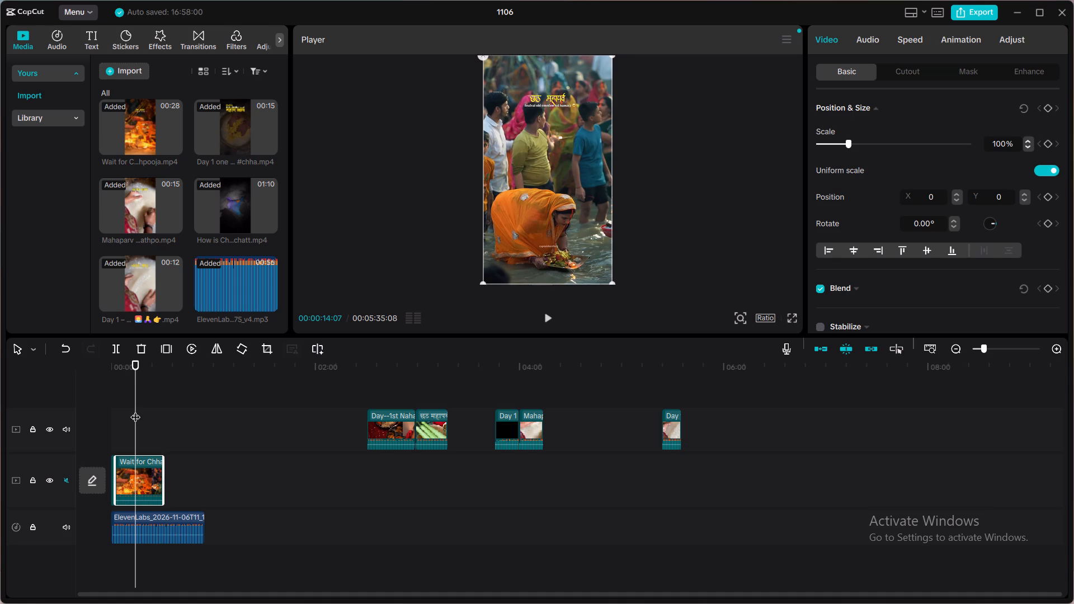
click(114, 343)
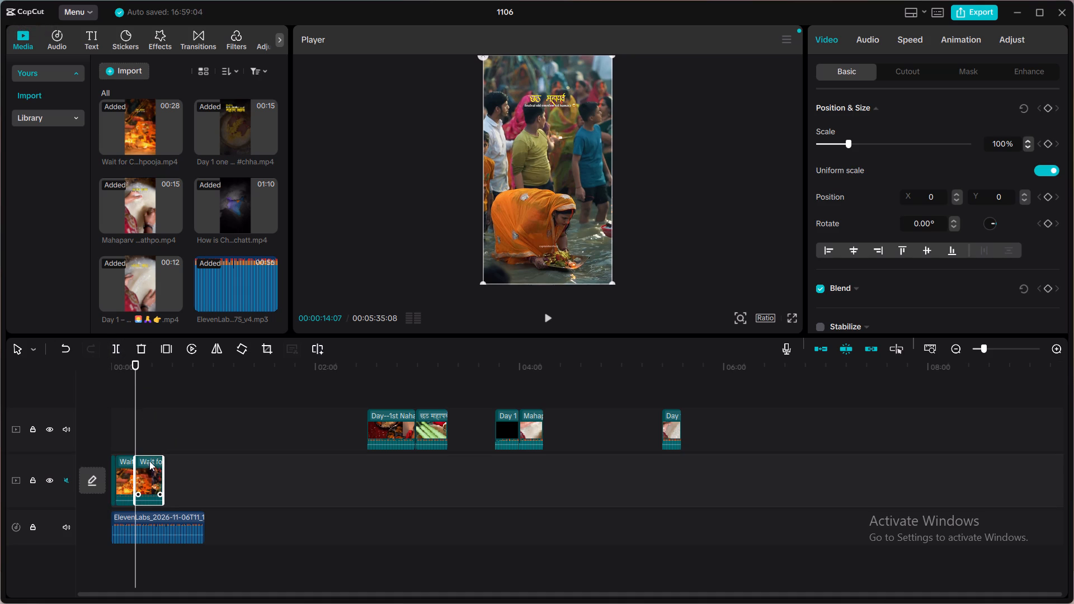
Move the second part of the split "Wait for Chha…" clip onto a new track above the parked clips, at about 04:25.
drag(150, 457, 578, 409)
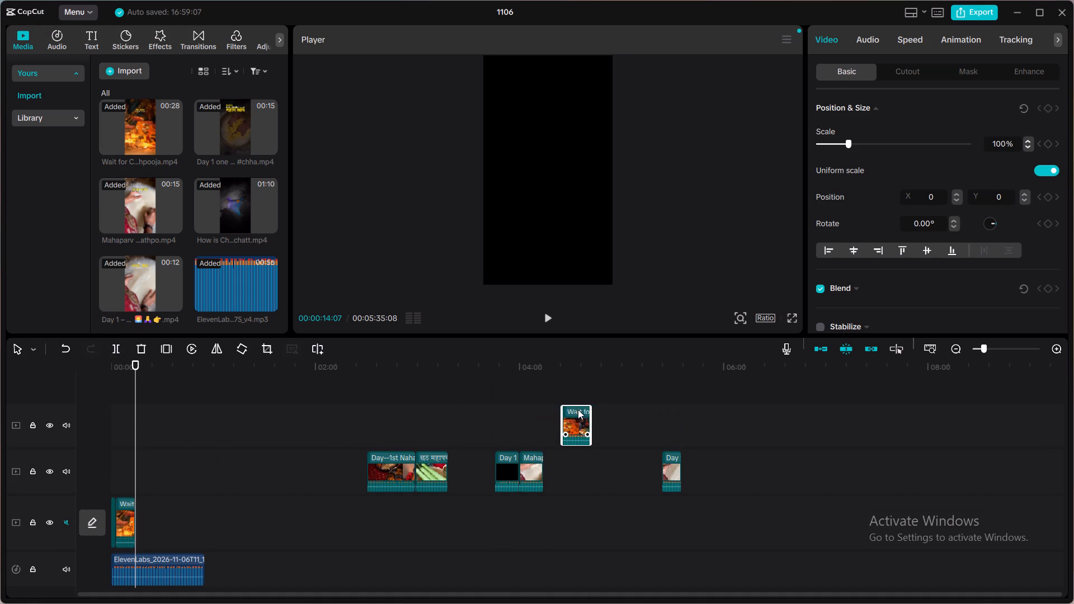
Check the parked clips for footage, then move the last parked "Day…" clip to the main track, directly after the "Wait for Chha…" segment.
click(678, 416)
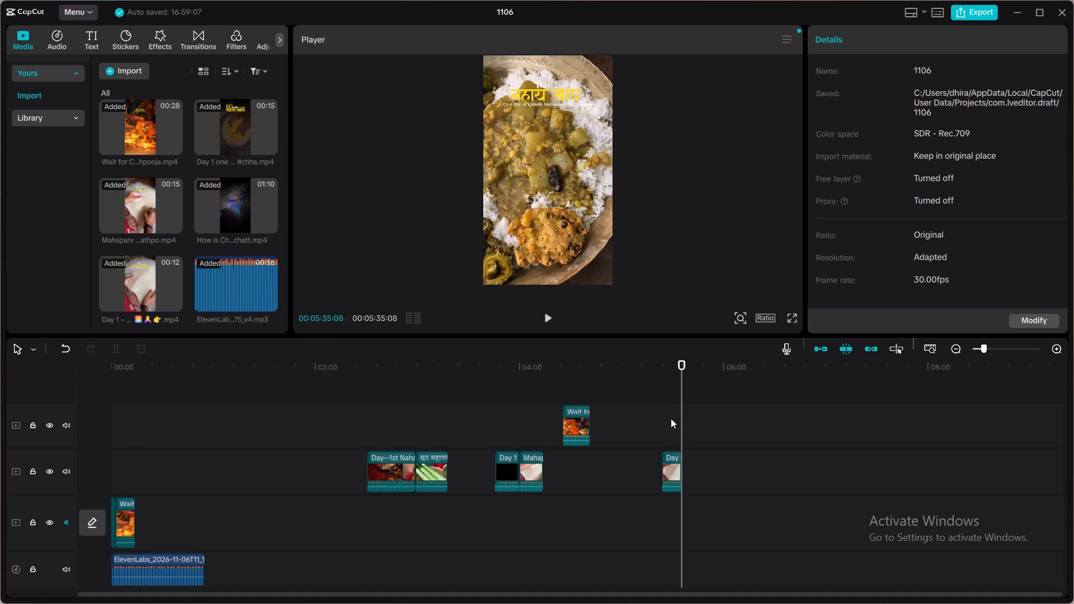
drag(684, 374, 670, 381)
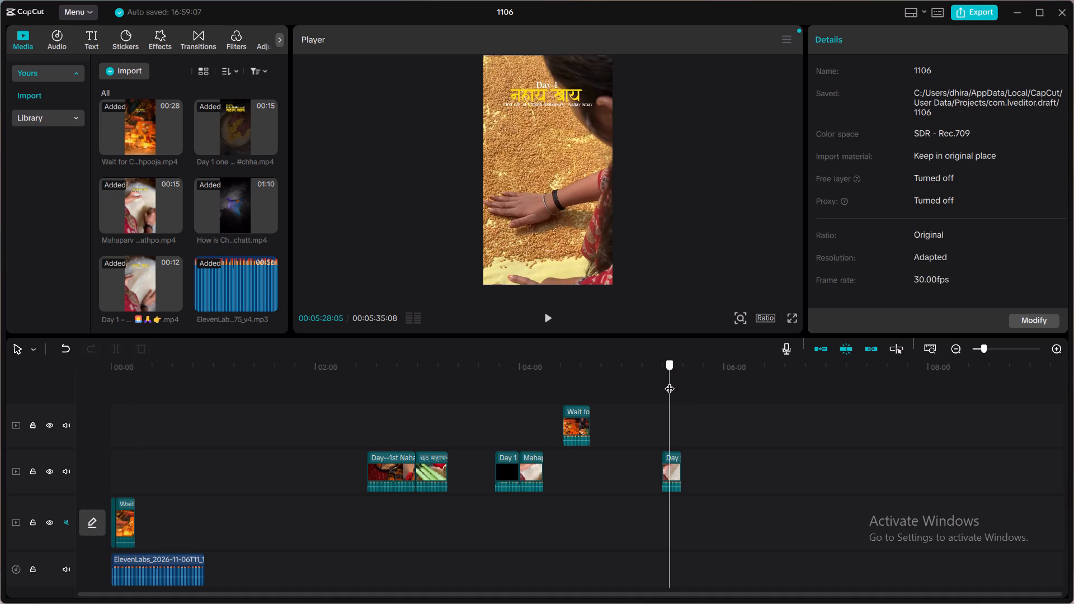
drag(670, 381, 208, 423)
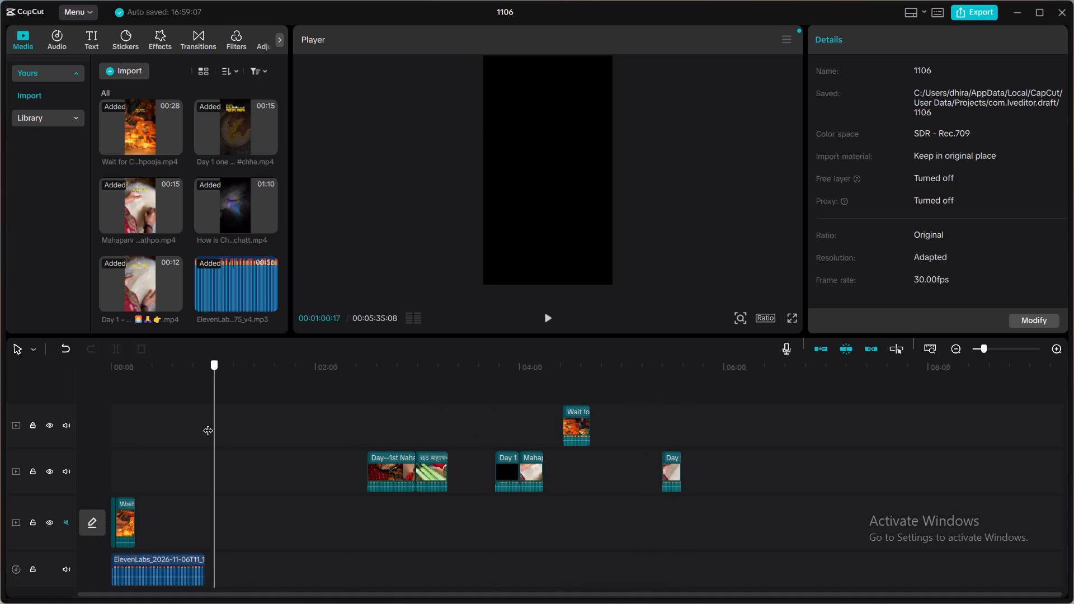
drag(208, 423, 141, 420)
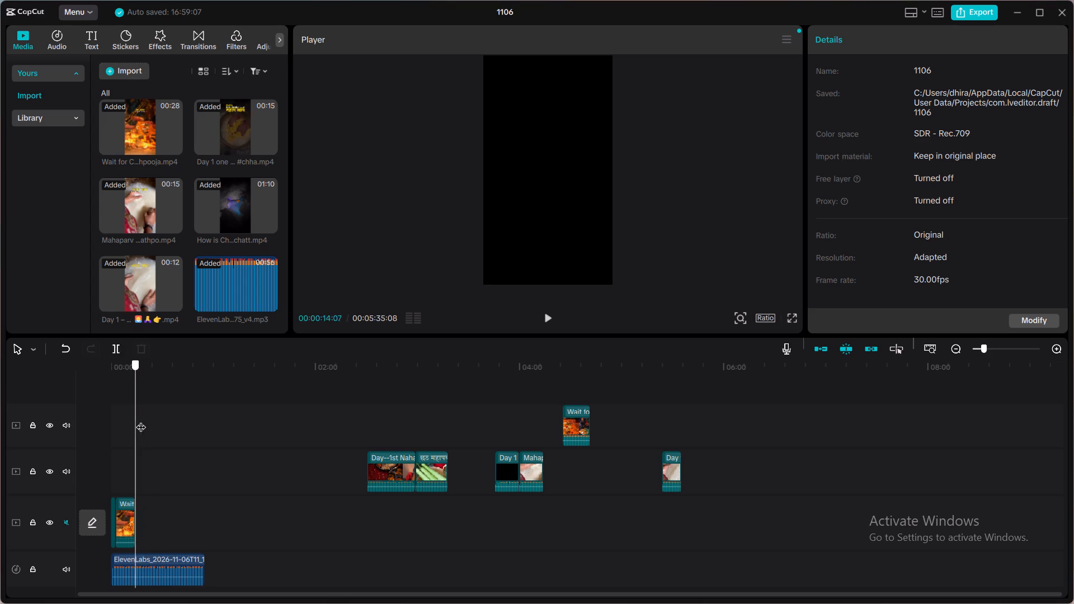
drag(141, 420, 429, 367)
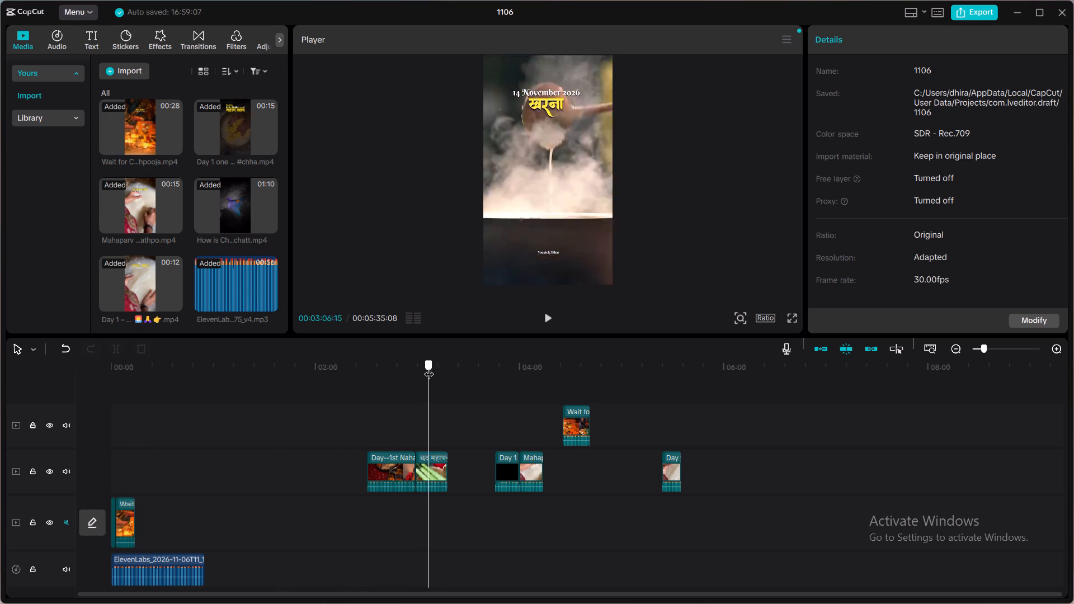
drag(429, 367, 380, 371)
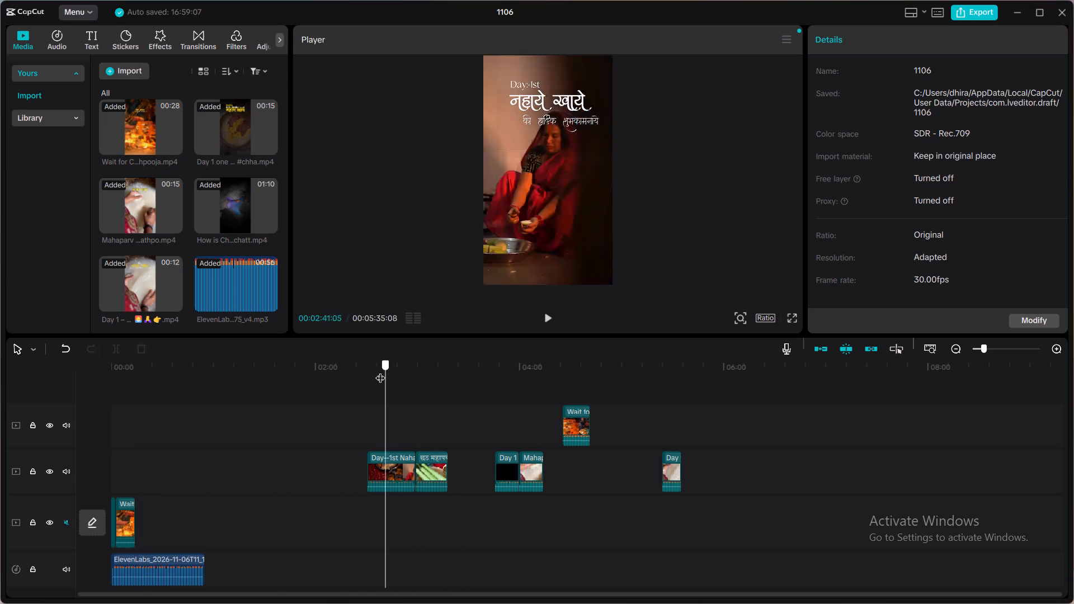
drag(380, 371, 146, 369)
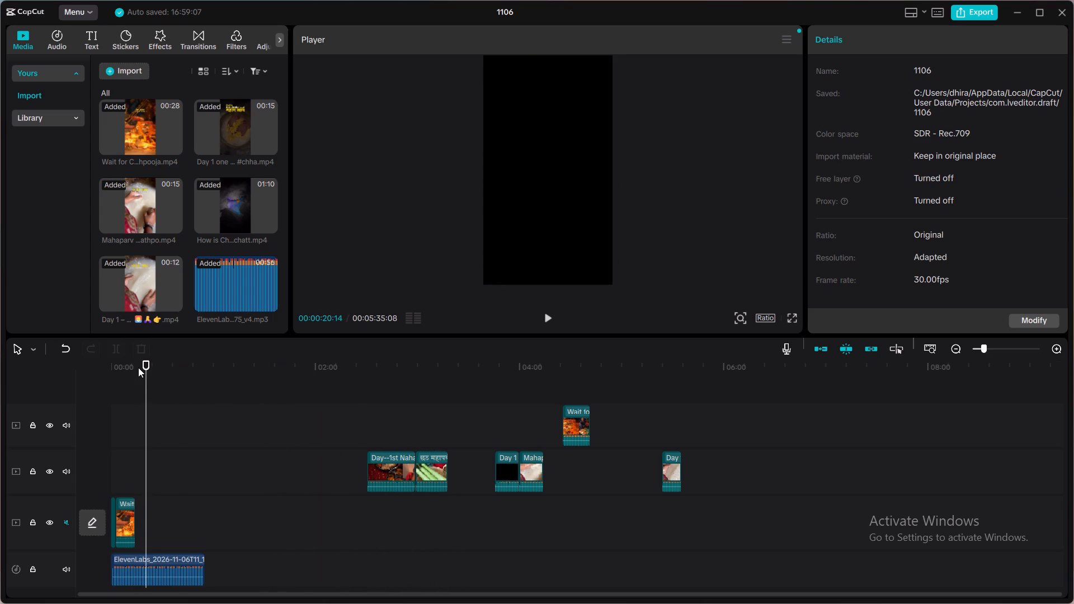
click(122, 381)
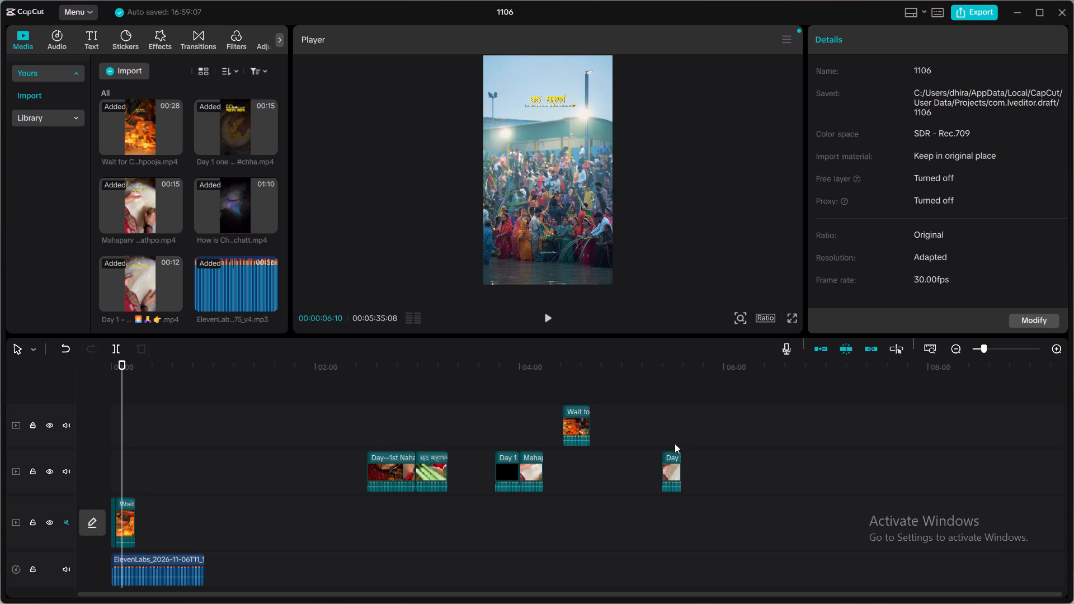
drag(670, 458, 574, 503)
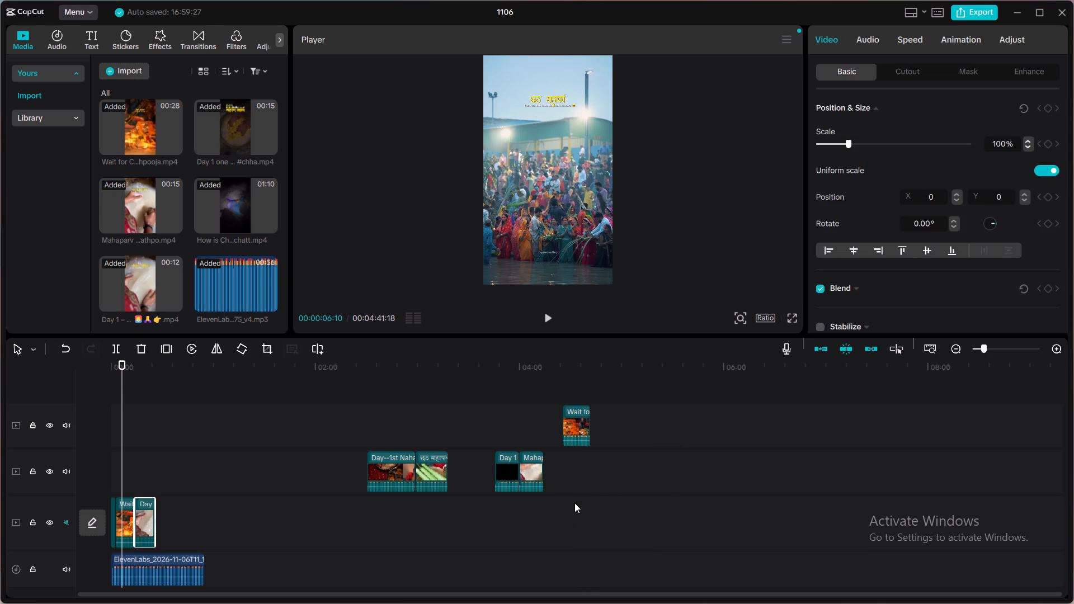
Preview the main track with the voiceover from about 6 seconds into the added "Day…" clip, stopping at 00:00:23:09.
click(544, 315)
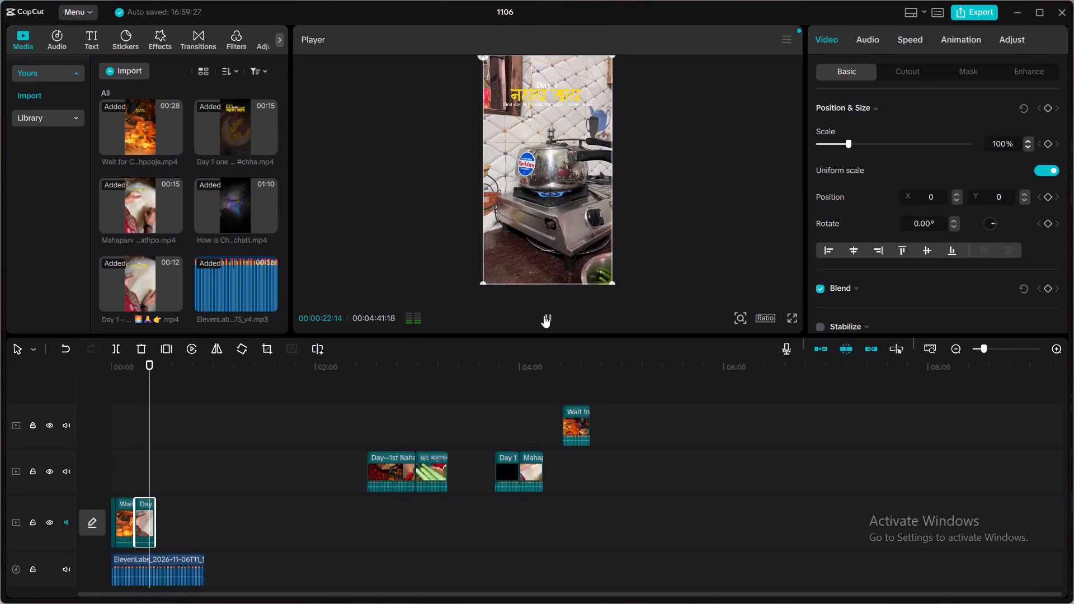
click(544, 315)
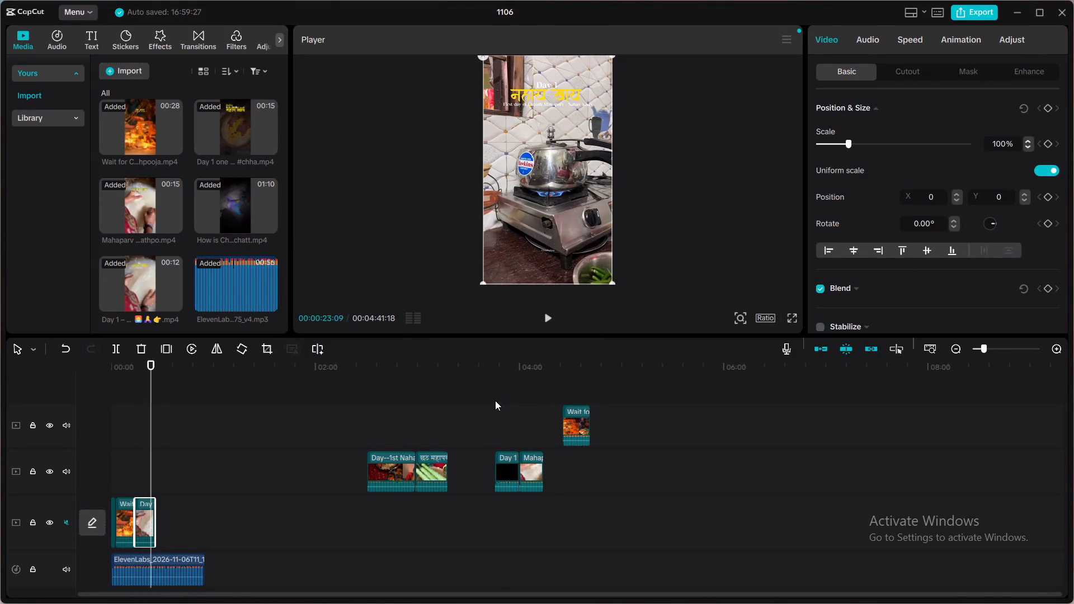
Scrub through the parked clips on both upper tracks to look for footage matching the next part of the voiceover.
click(495, 400)
drag(495, 400, 512, 401)
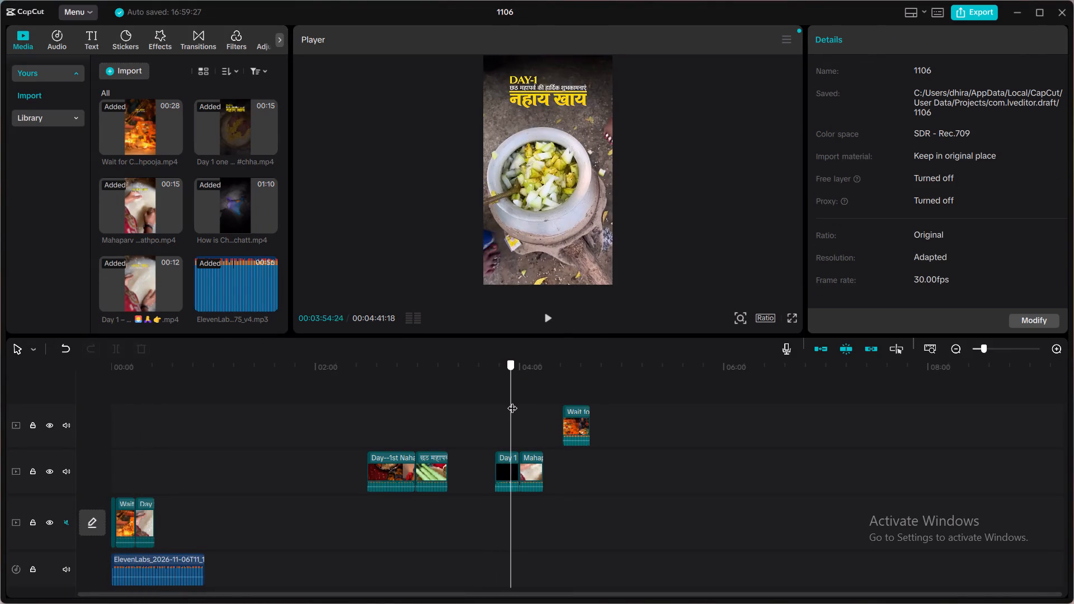
drag(512, 401, 539, 404)
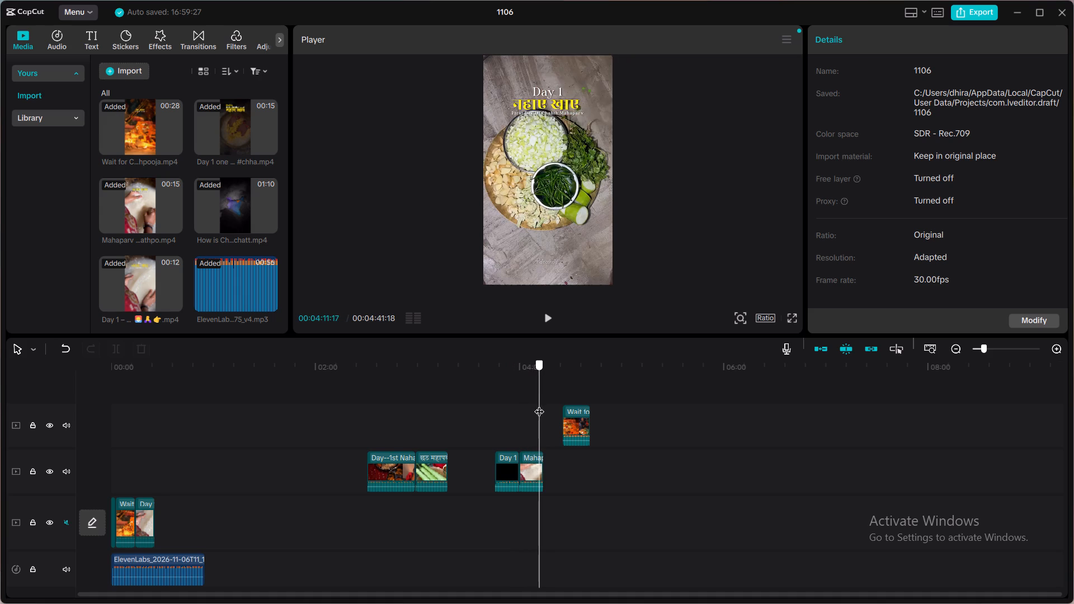
drag(539, 404, 580, 407)
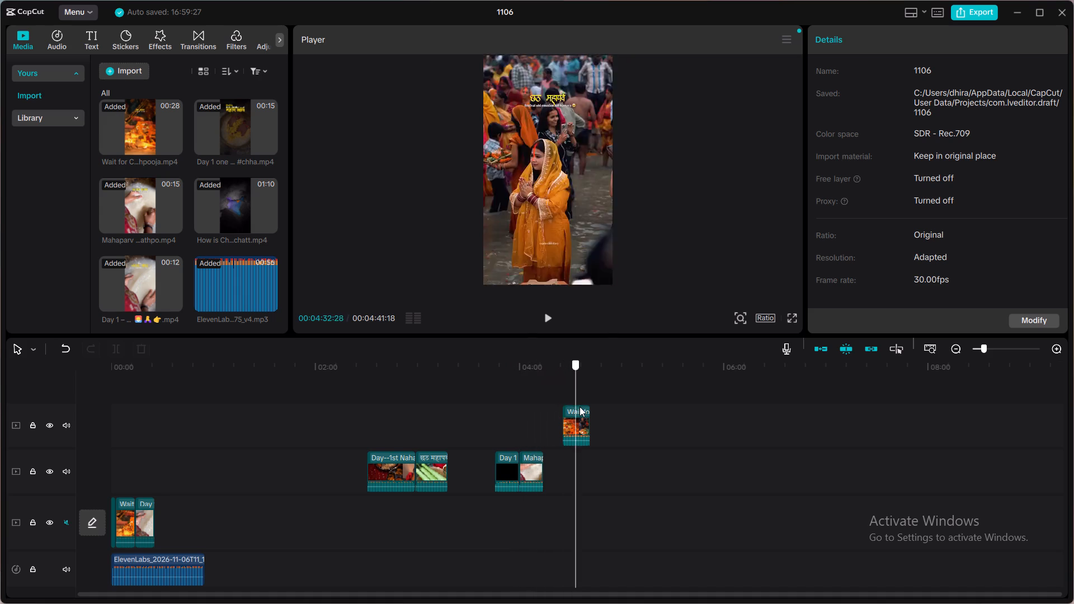
drag(580, 407, 566, 410)
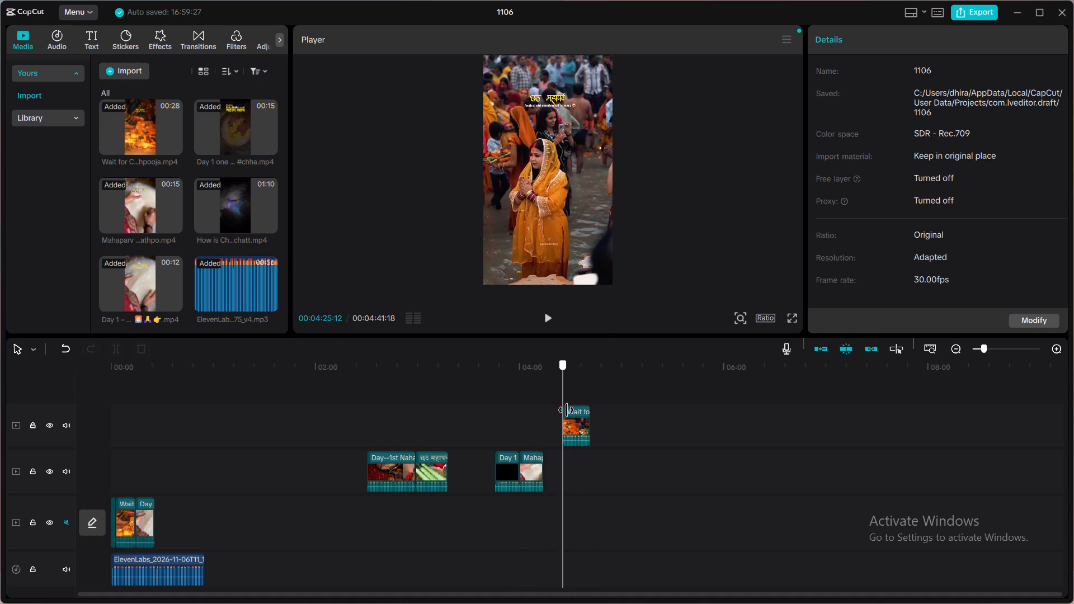
drag(566, 410, 432, 451)
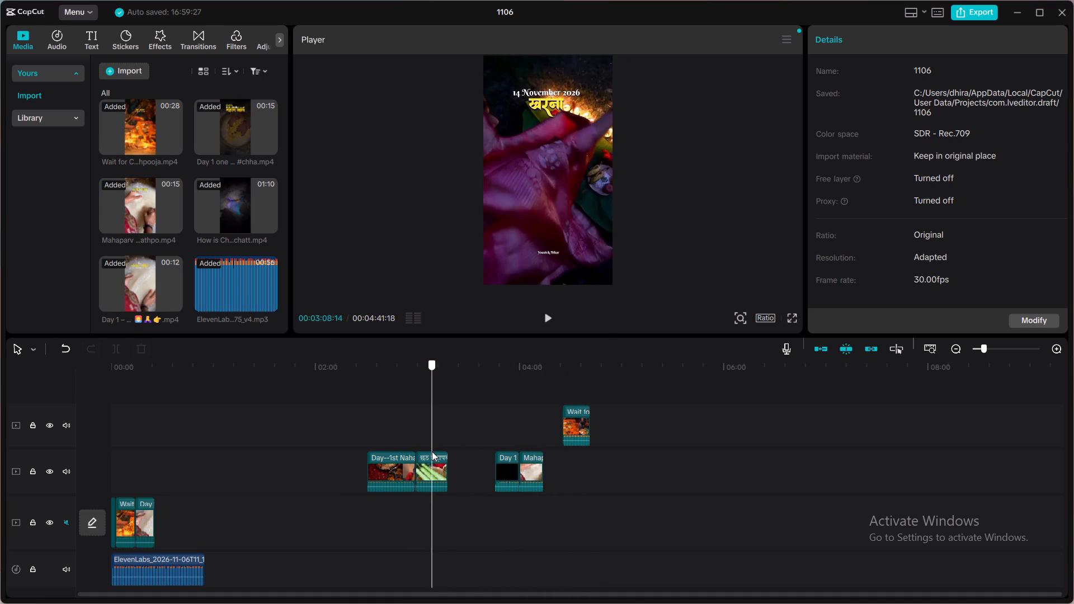
drag(432, 451, 446, 451)
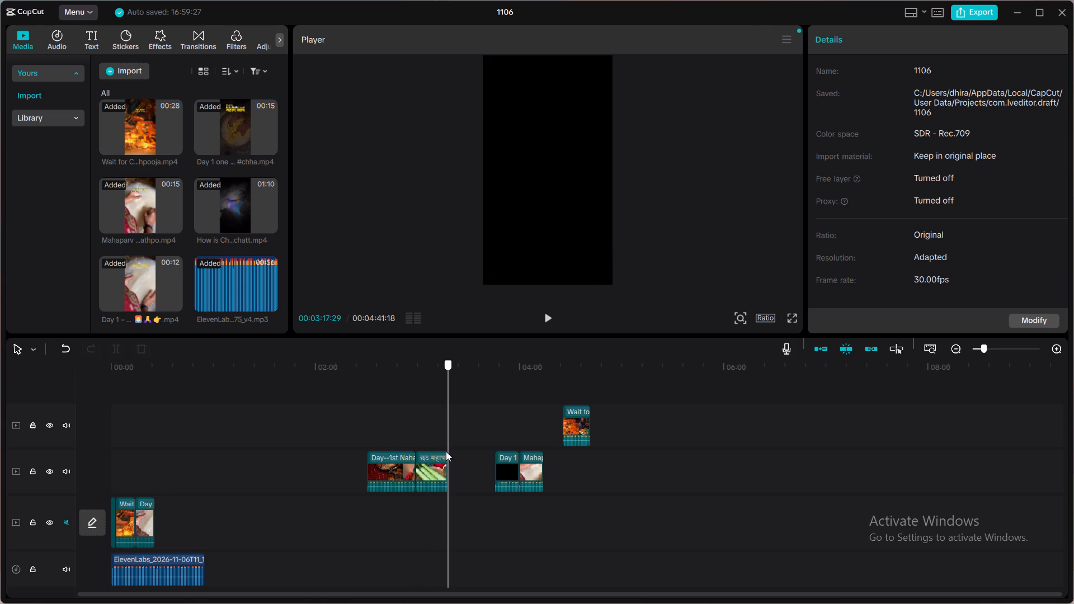
drag(446, 451, 401, 454)
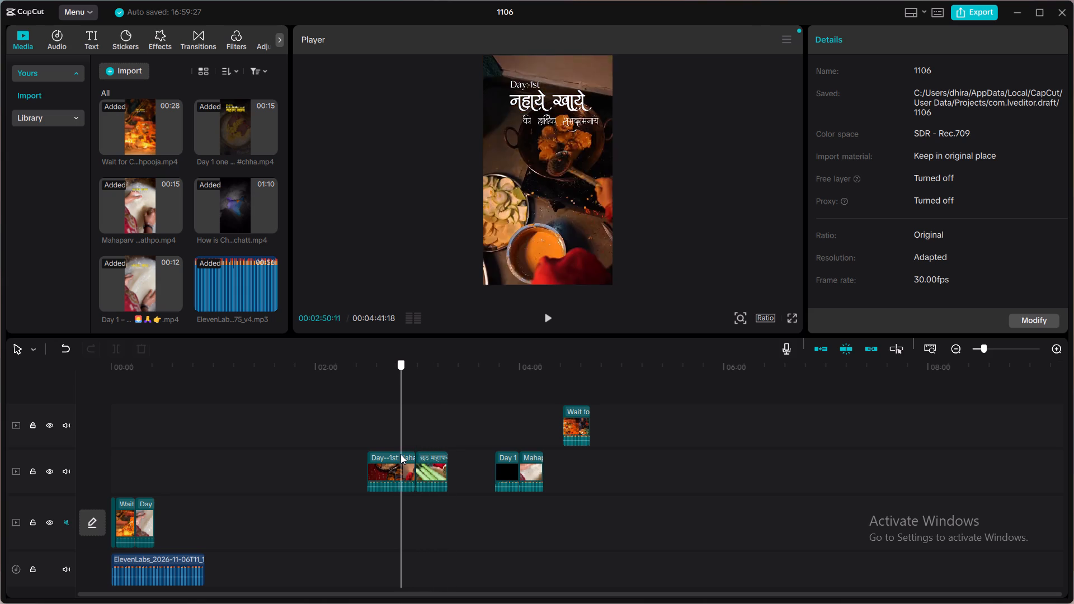
drag(401, 454, 394, 455)
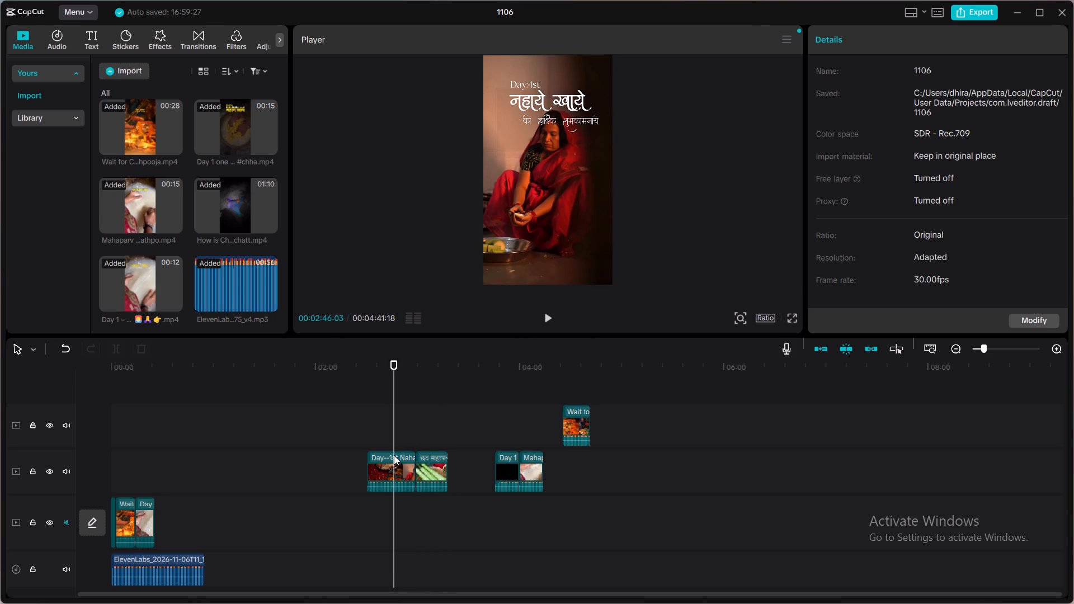
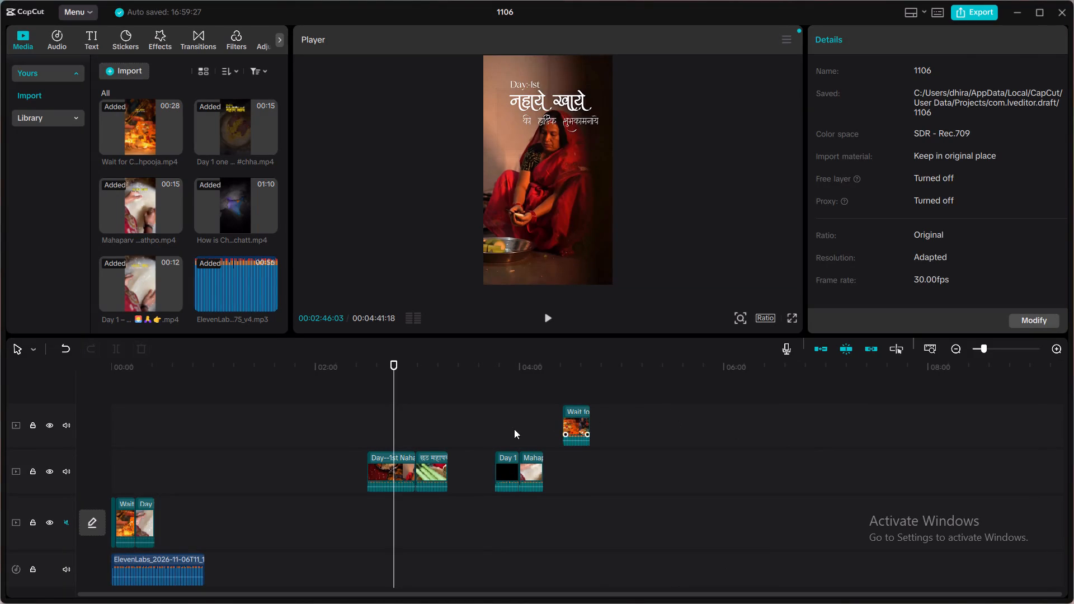
Scrub back through the parked "छठ महापर्व" and "Day--1st Naha…" clips to look for footage matching the next part of the voiceover.
click(437, 420)
drag(437, 420, 422, 422)
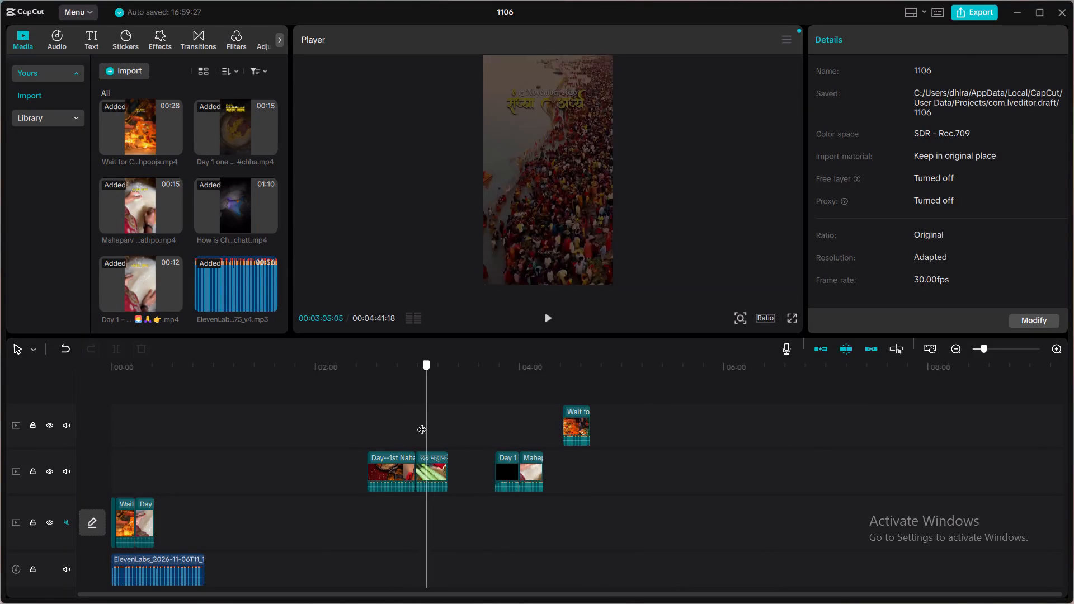
drag(422, 422, 417, 422)
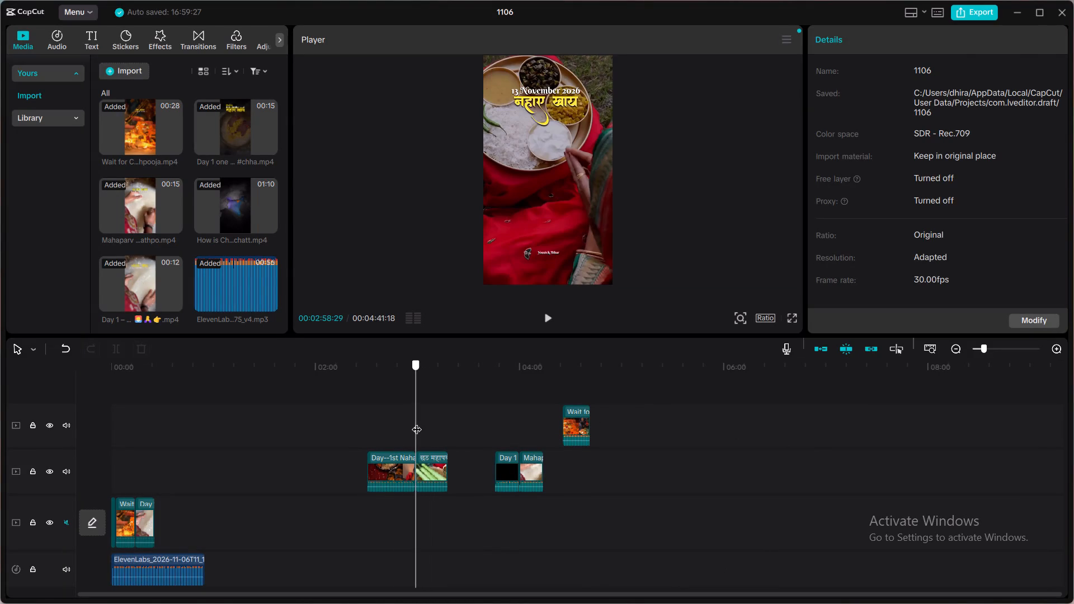
drag(417, 422, 372, 421)
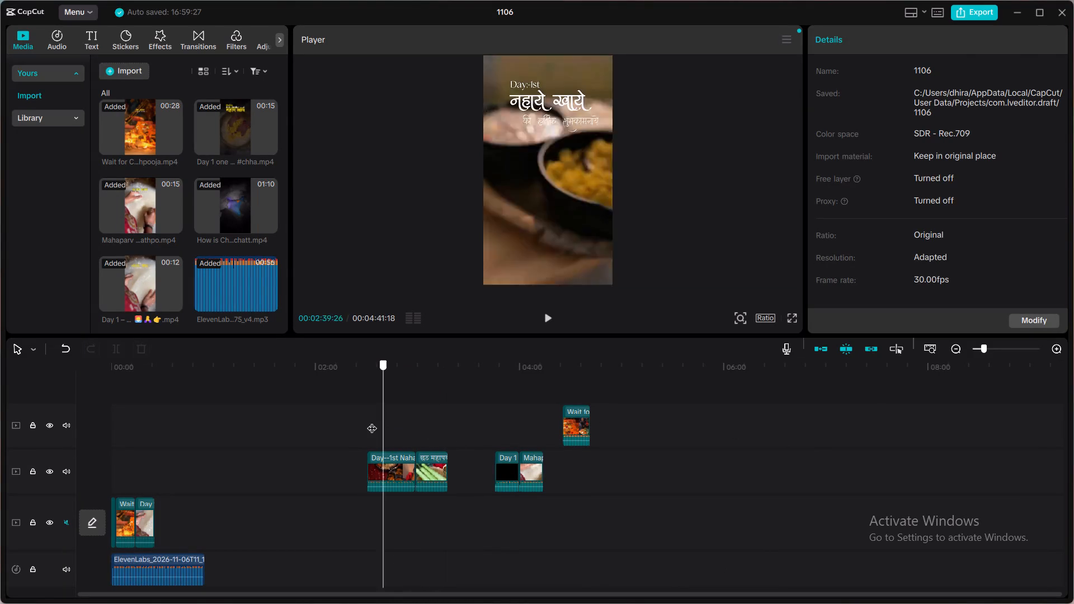
drag(372, 421, 681, 251)
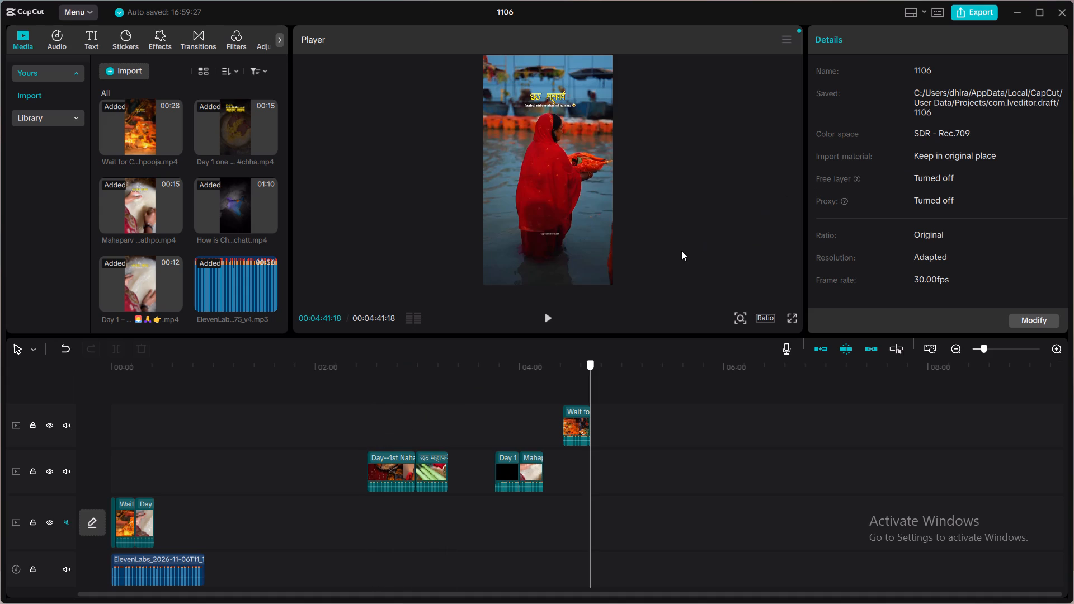
drag(681, 251, 1013, 0)
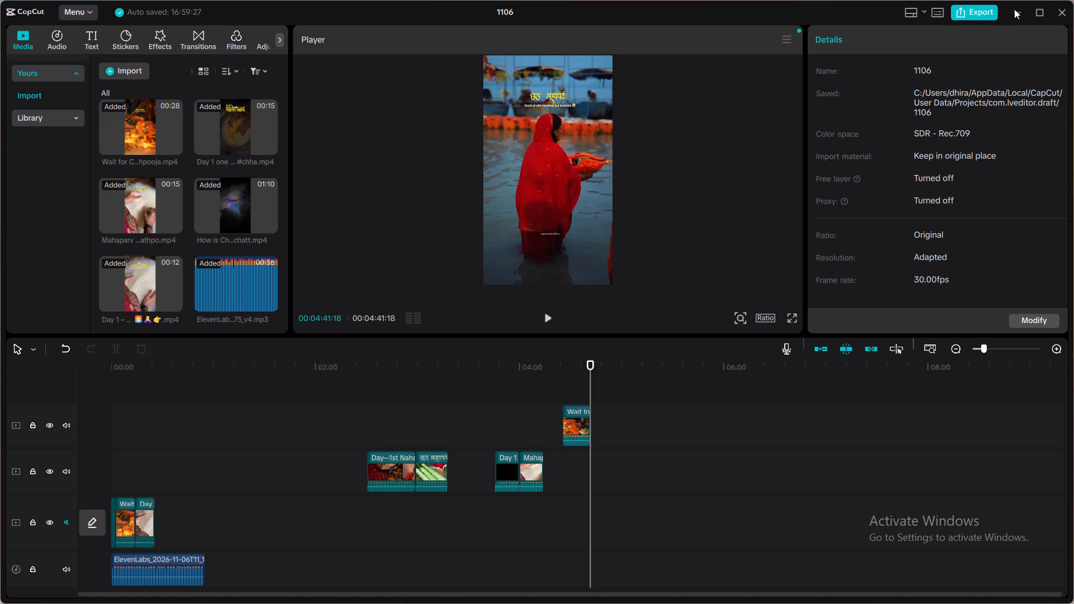
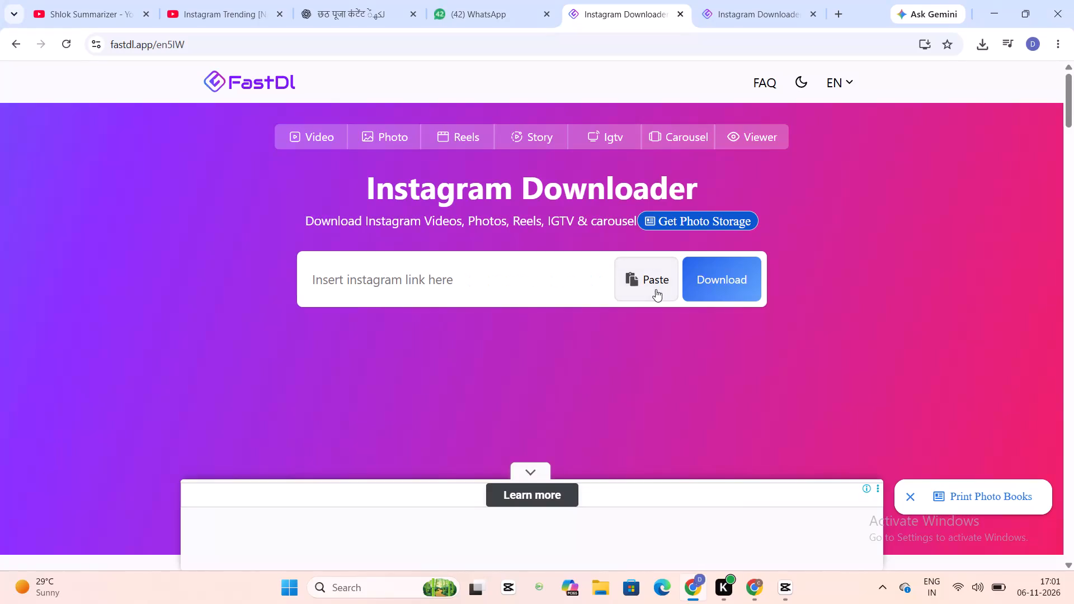
Load the copied Instagram reel link in the Instagram Downloader and download the "Nahaye khaye ki hardik subhkamna" video.
click(549, 280)
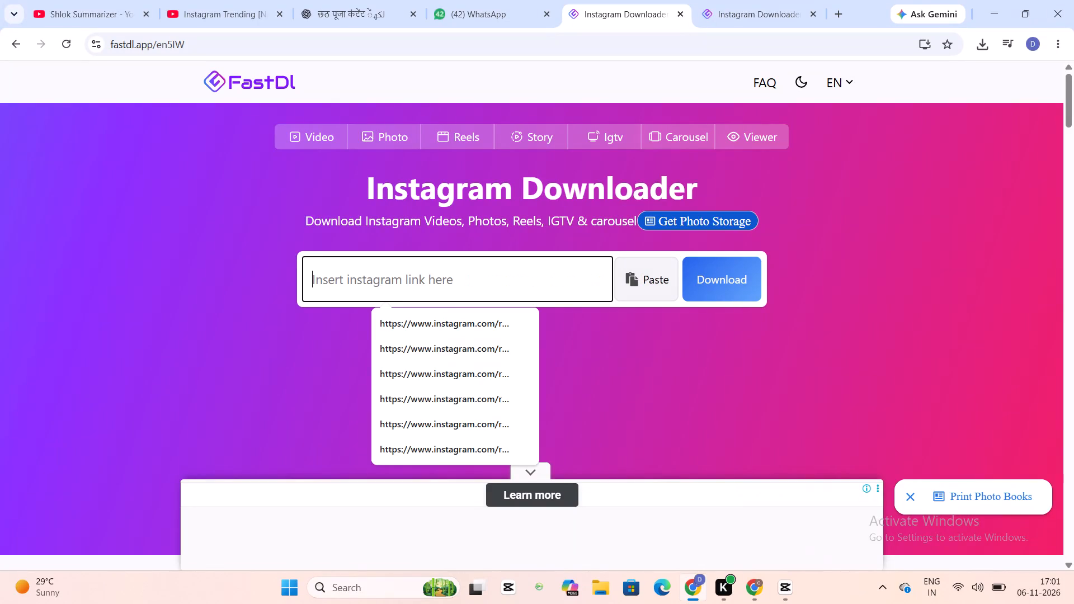
key(ctrl+v)
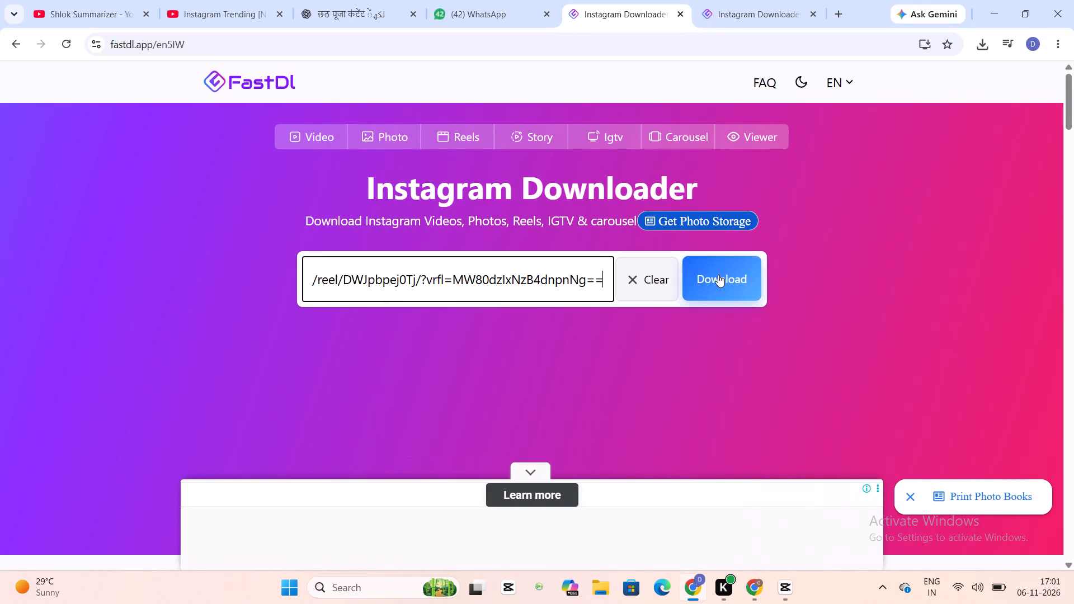
scroll(718, 275, down, 5)
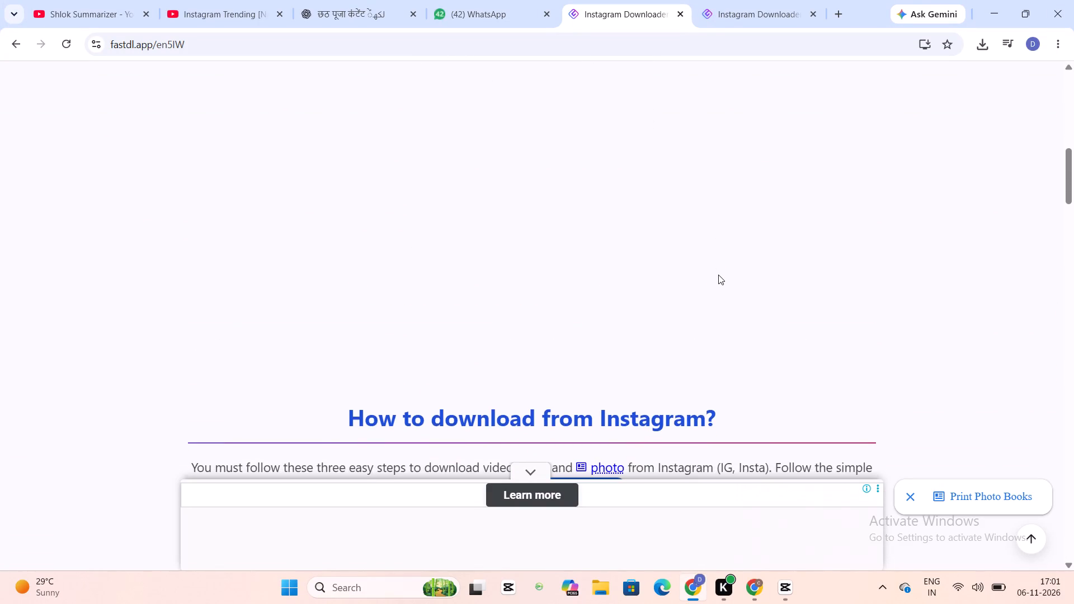
scroll(718, 275, down, 3)
scroll(718, 275, up, 4)
scroll(581, 327, down, 1)
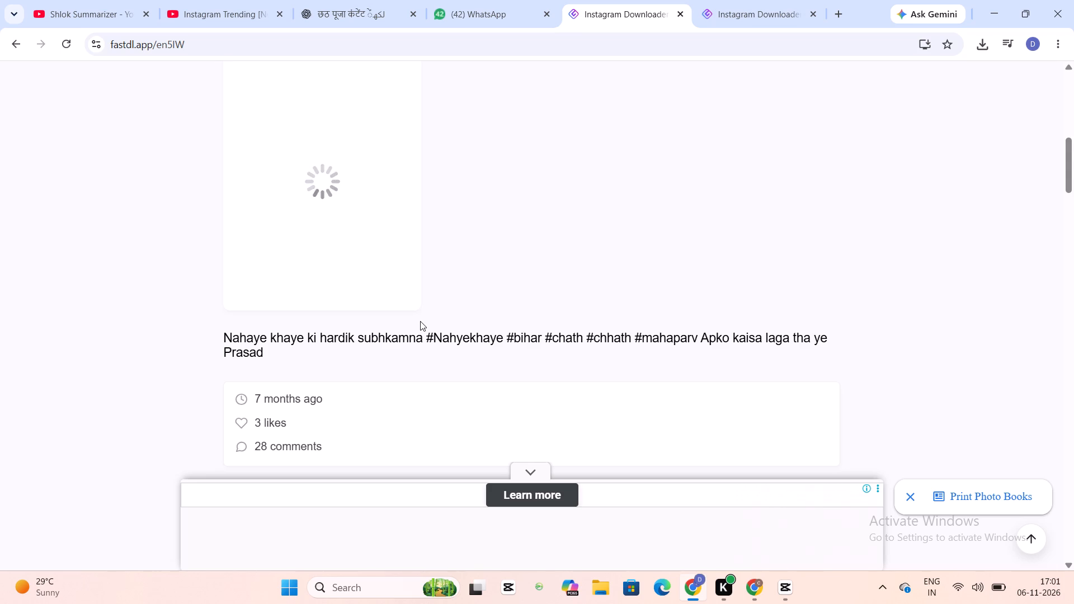
click(489, 419)
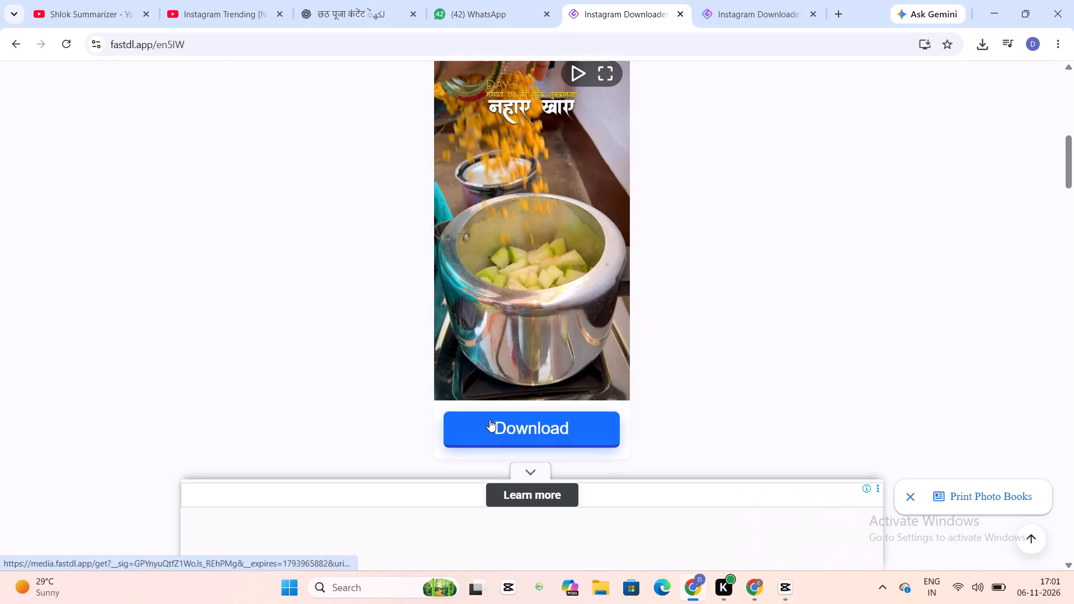
Switch to CapCut and import the "Day--1st Nahay khay ki hardik shubhkamnaye…" video from Downloads into the project media.
click(784, 589)
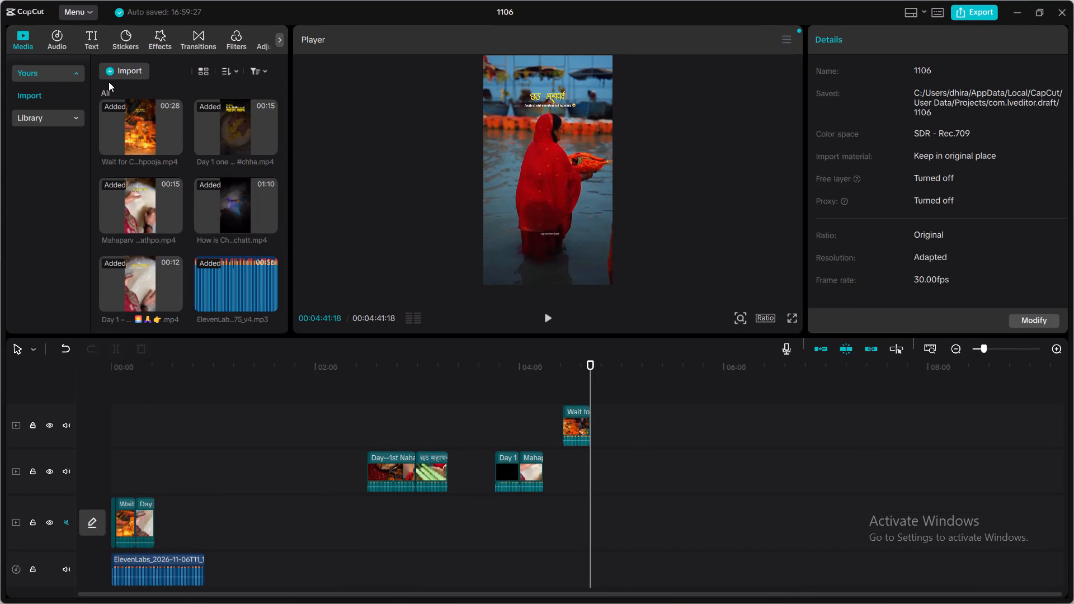
click(112, 65)
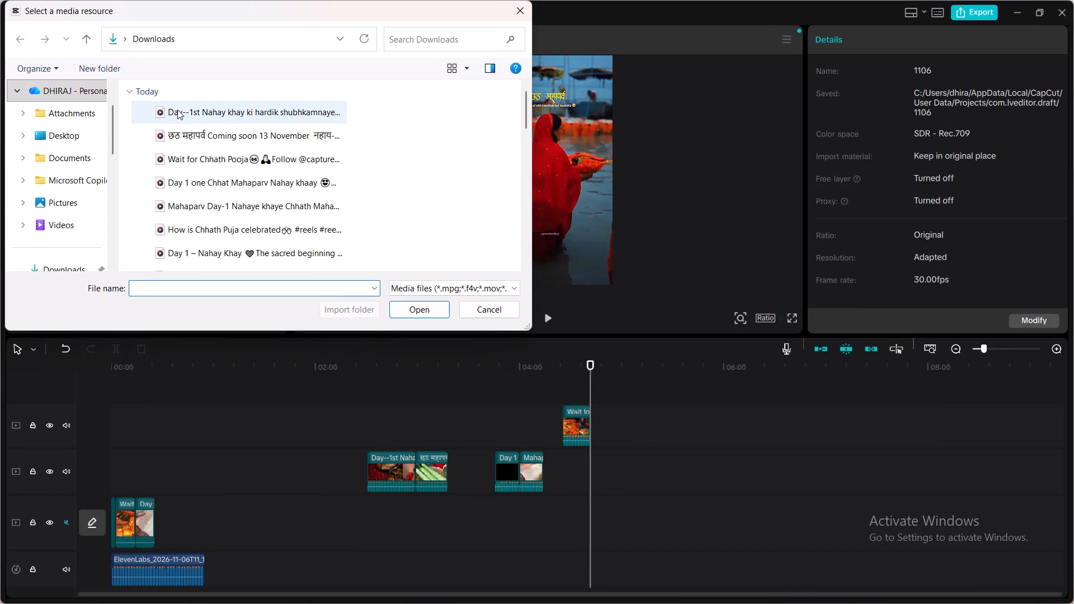
click(188, 114)
click(406, 312)
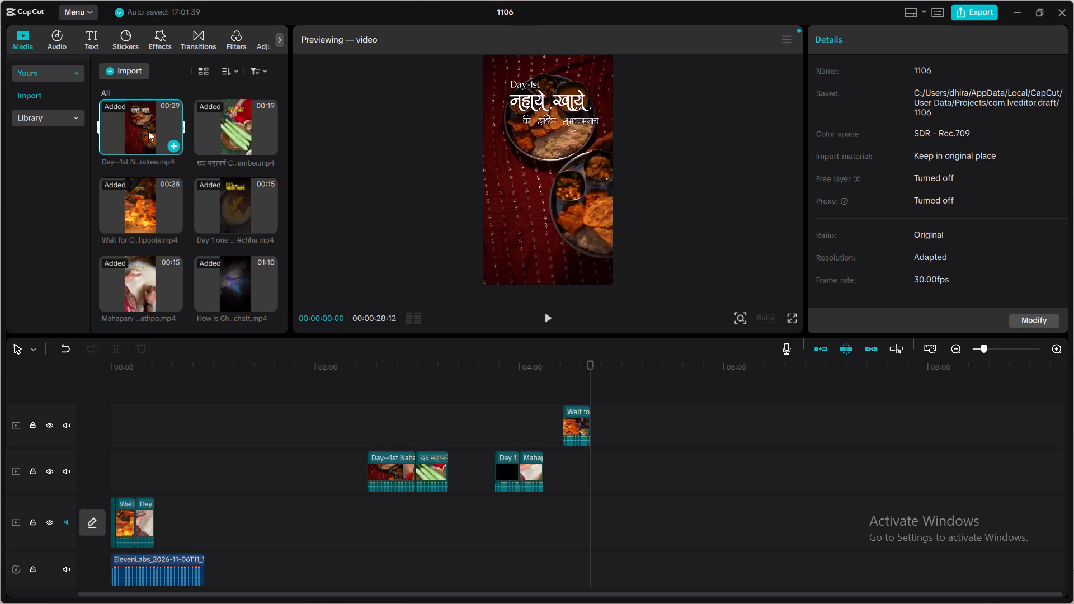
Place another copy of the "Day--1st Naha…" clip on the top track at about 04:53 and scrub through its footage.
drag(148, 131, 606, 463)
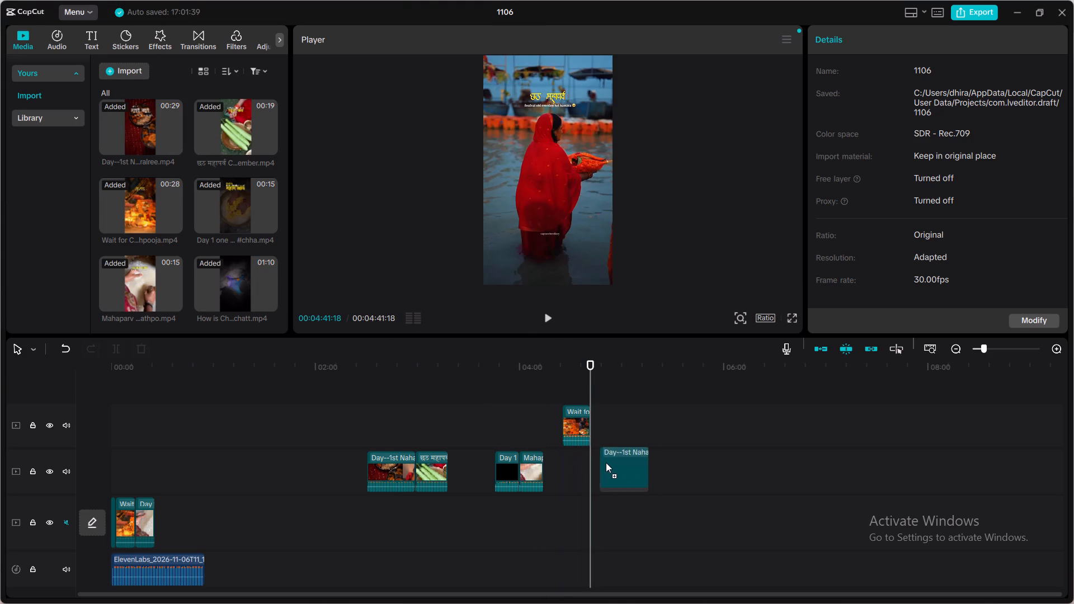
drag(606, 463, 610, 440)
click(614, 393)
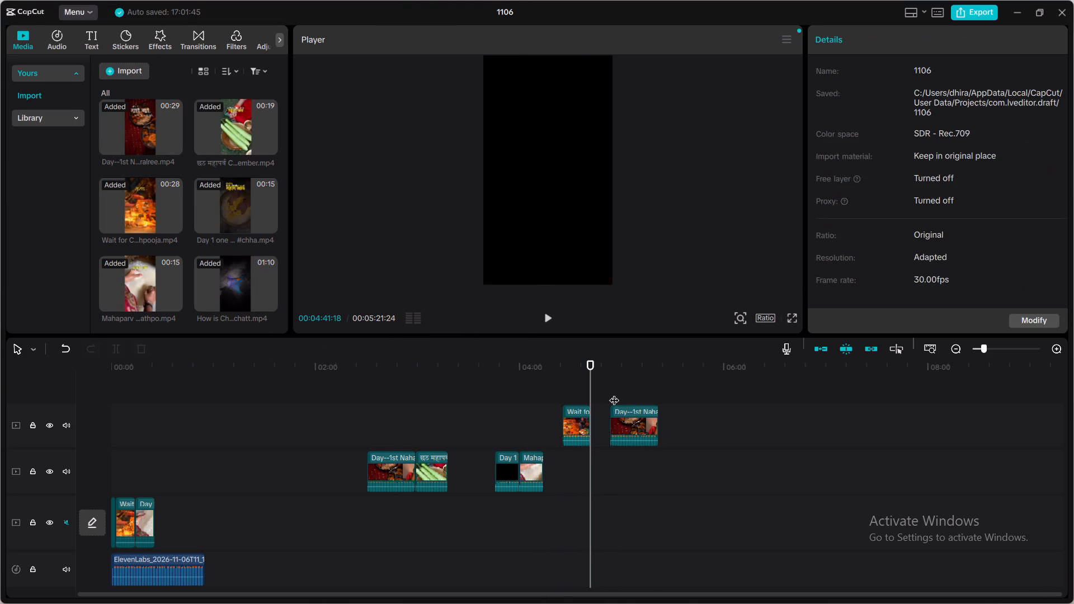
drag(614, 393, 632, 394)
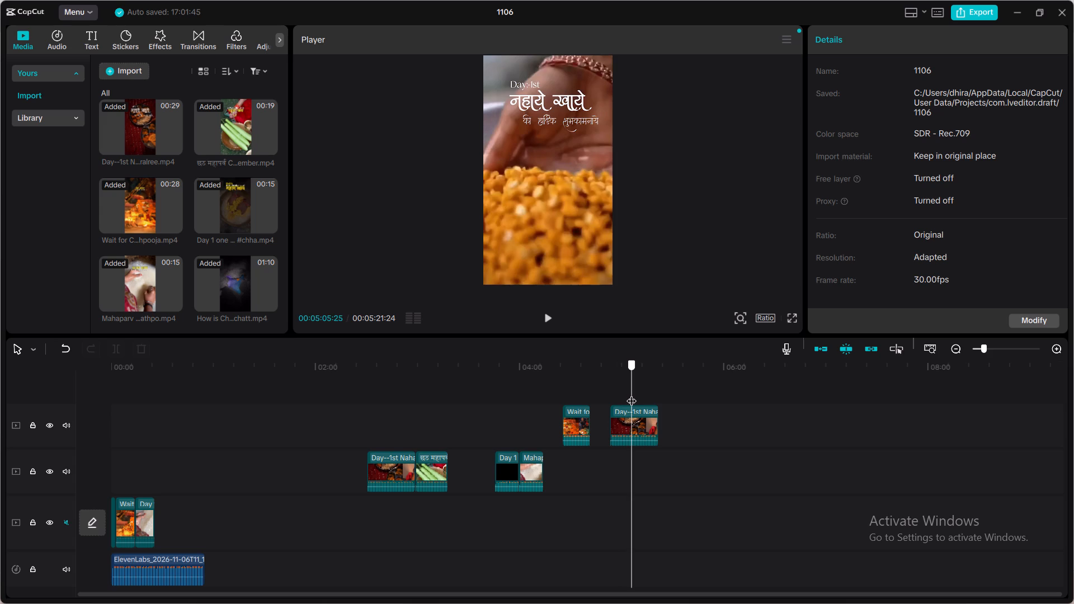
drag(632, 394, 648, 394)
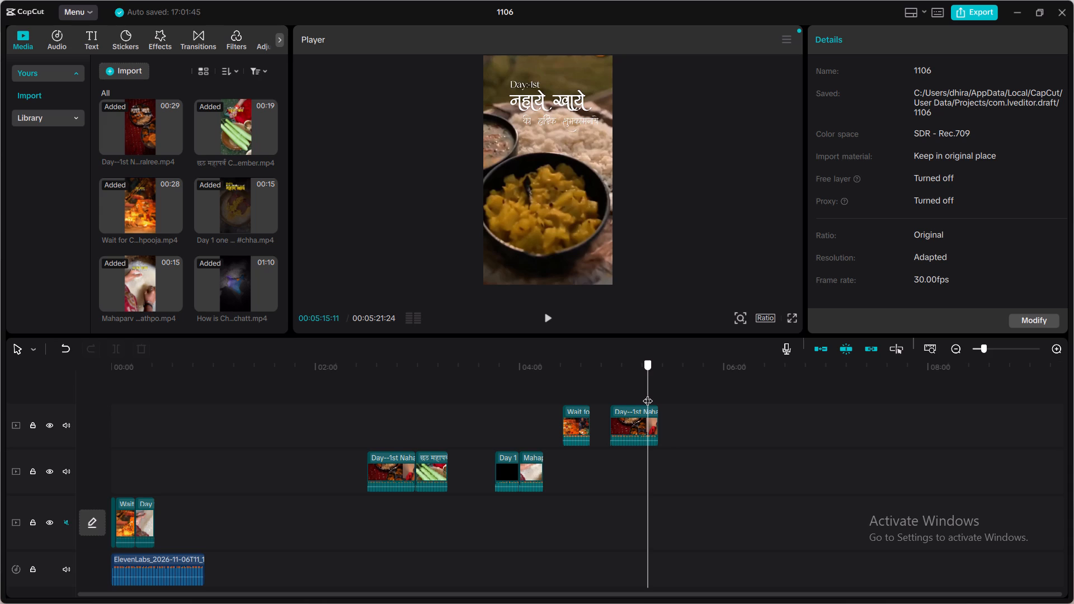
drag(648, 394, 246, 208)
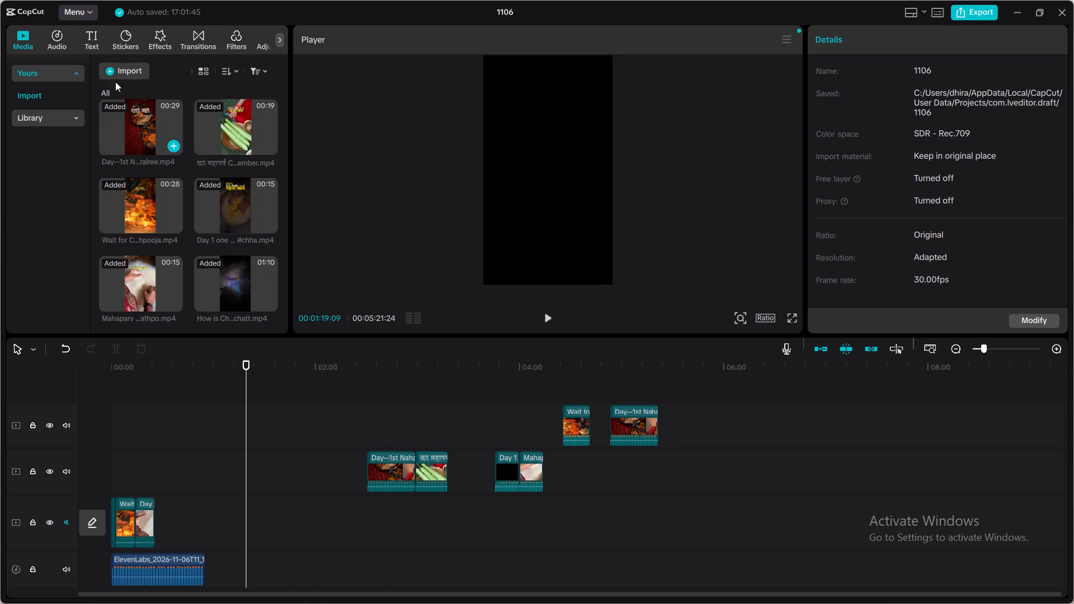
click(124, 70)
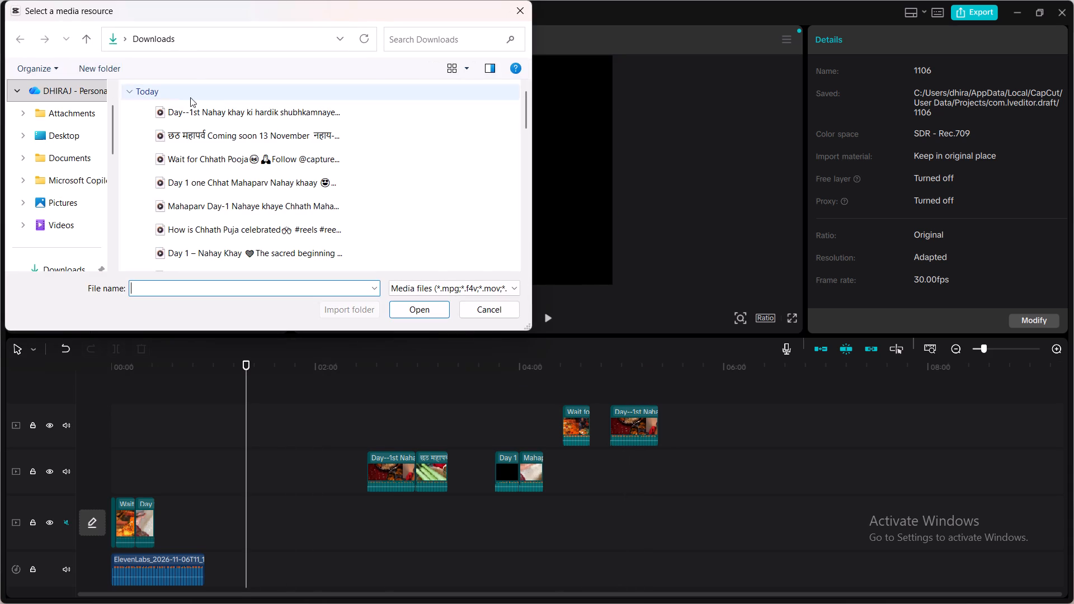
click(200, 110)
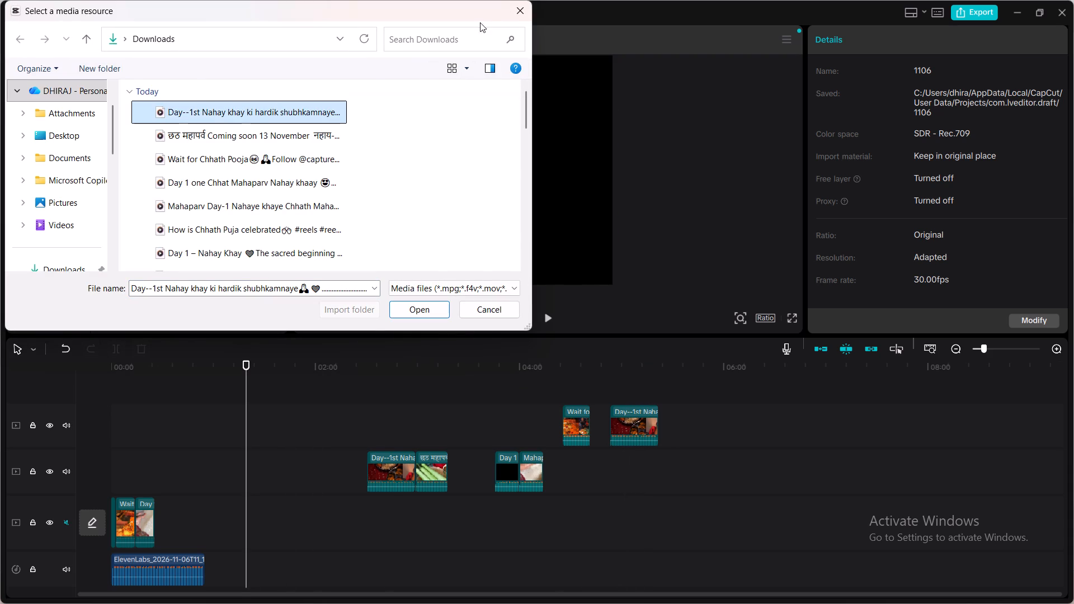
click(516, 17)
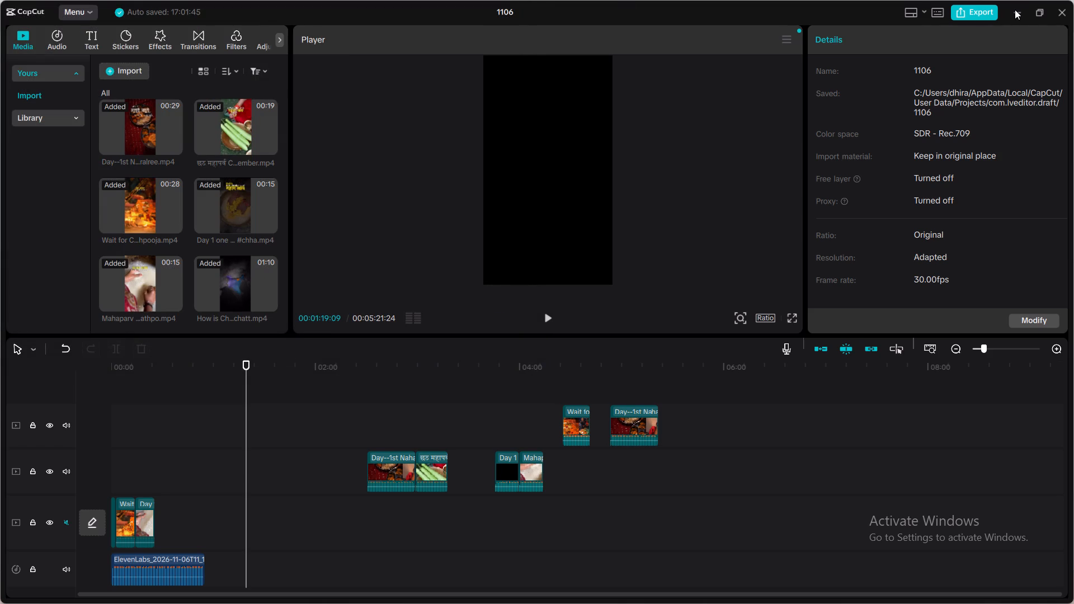
Switch to Chrome and check the recent download history for the progress of the new "Nahaye khaye" clip.
click(1015, 10)
click(983, 46)
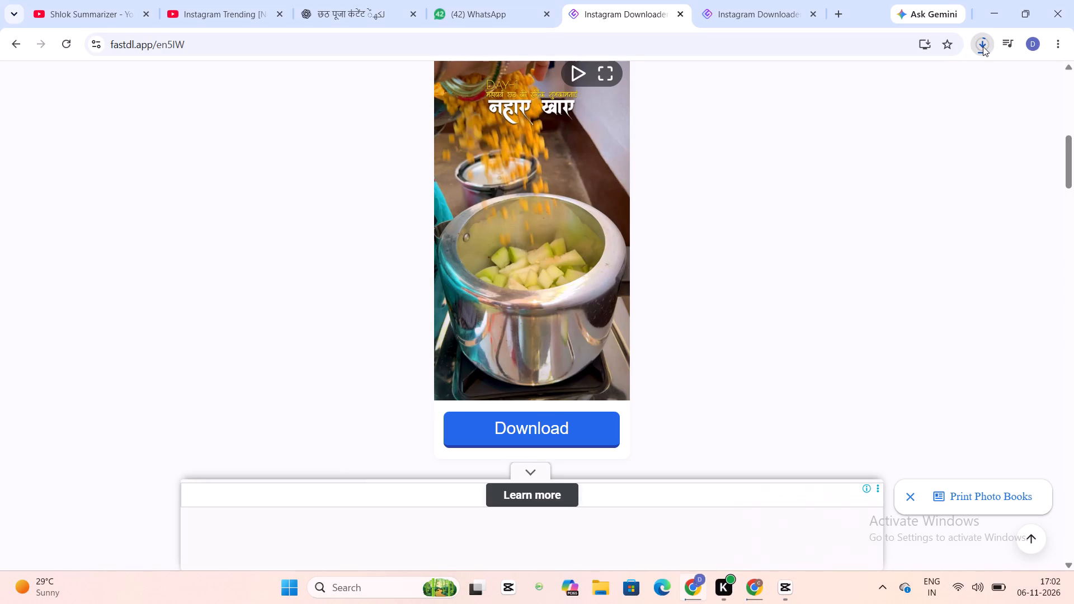
scroll(906, 198, down, 3)
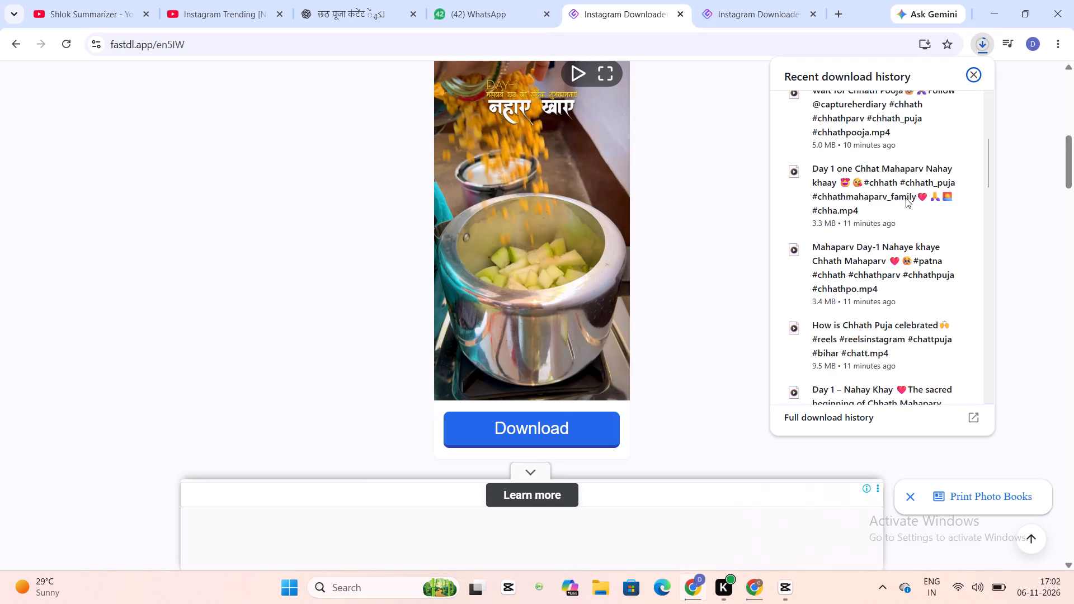
scroll(906, 198, up, 9)
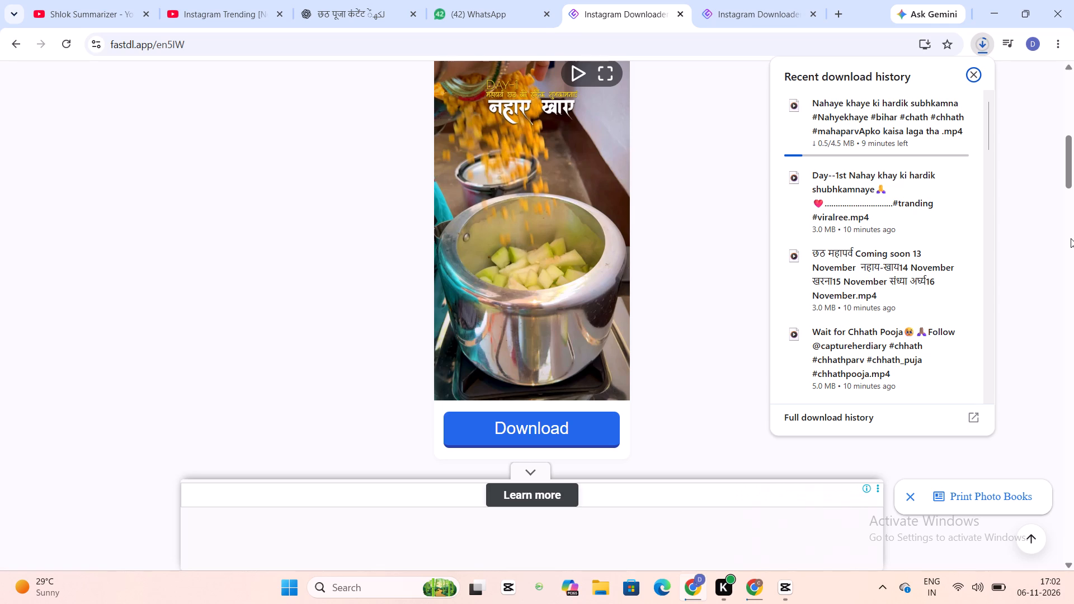
Return to CapCut and preview the main track with the voiceover from the beginning, stopping at 00:00:17:16.
click(792, 591)
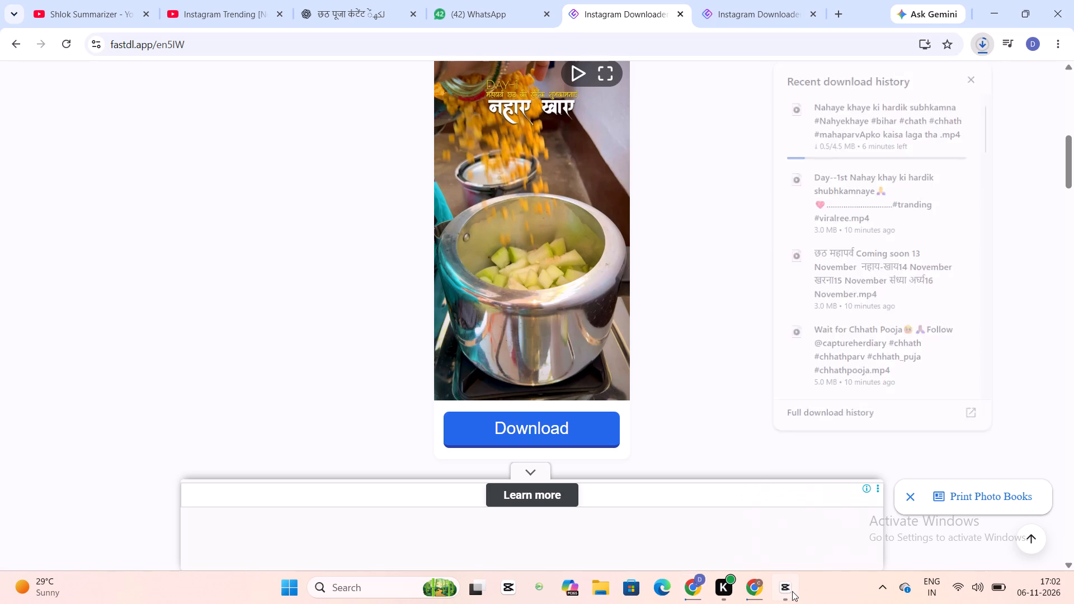
click(125, 408)
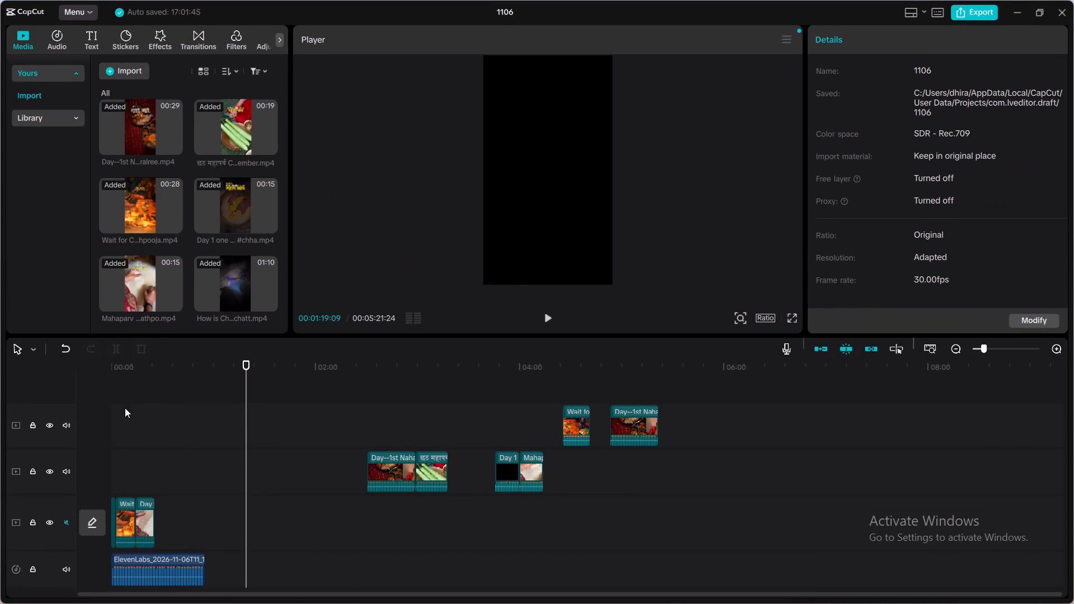
drag(125, 408, 101, 411)
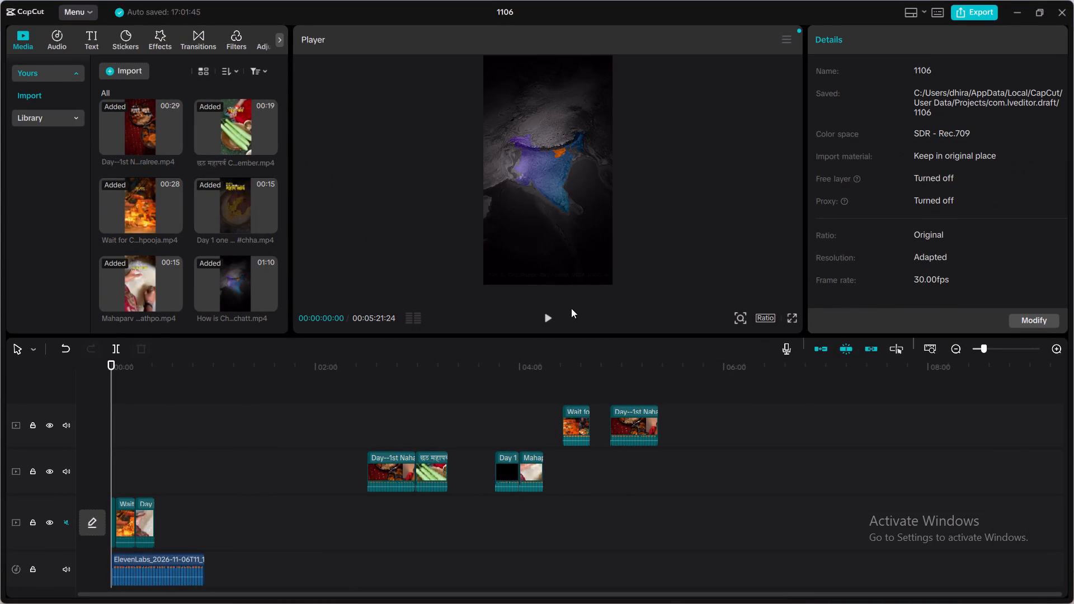
click(548, 317)
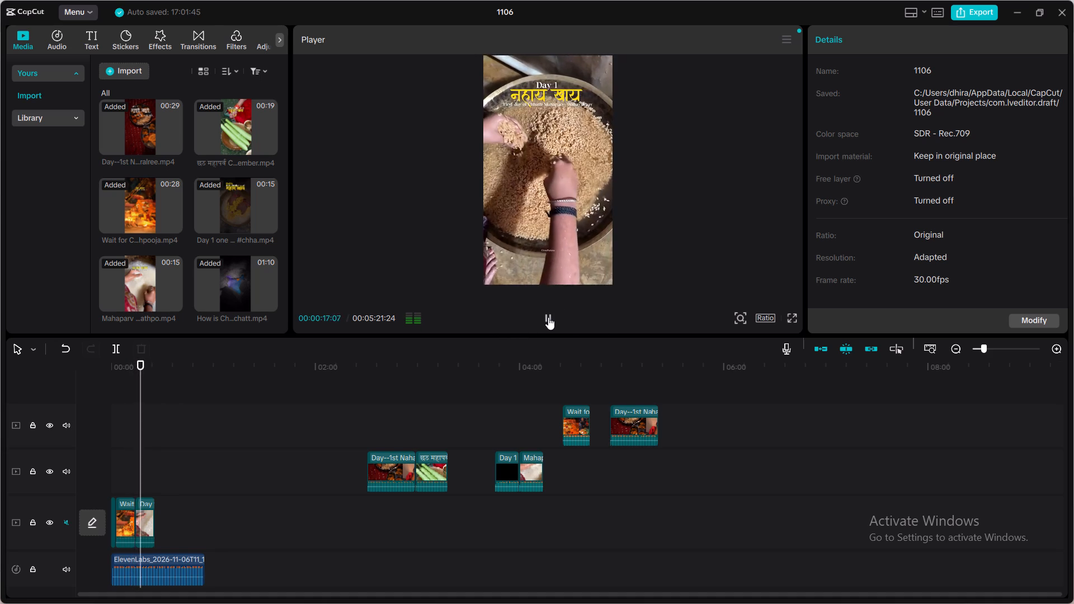
click(548, 317)
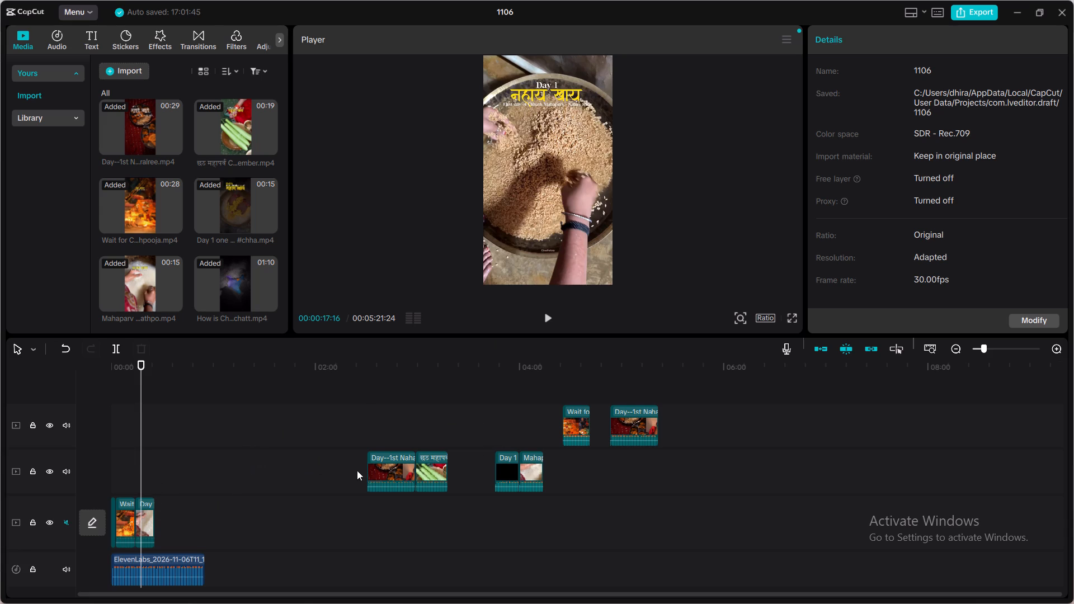
Scrub through the parked "Day--1st Naha…" clip on the middle video track to look for footage matching the voiceover.
click(430, 404)
drag(430, 404, 407, 411)
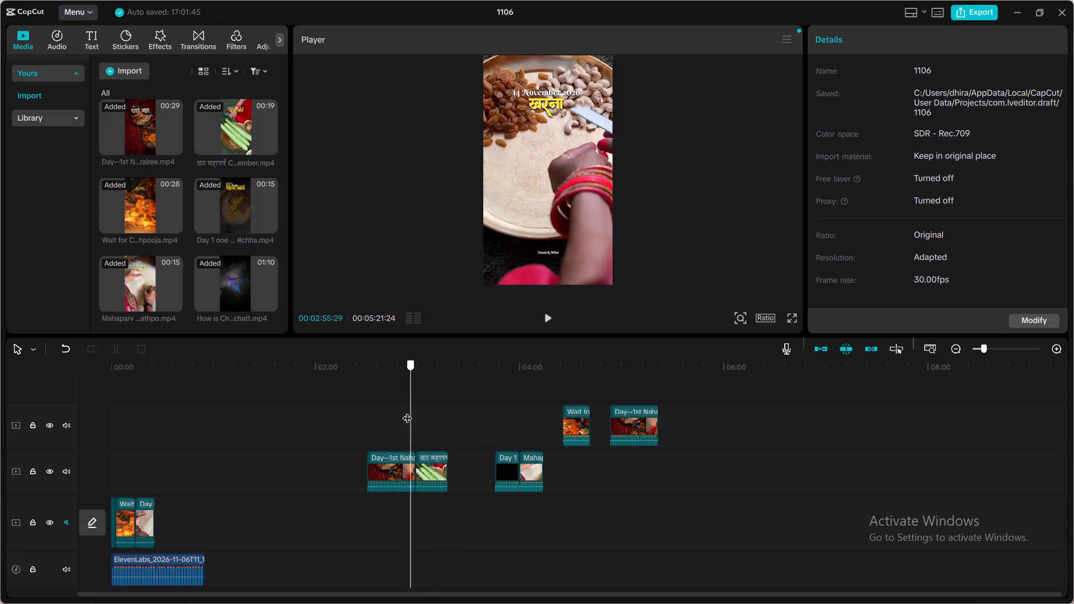
drag(407, 411, 368, 414)
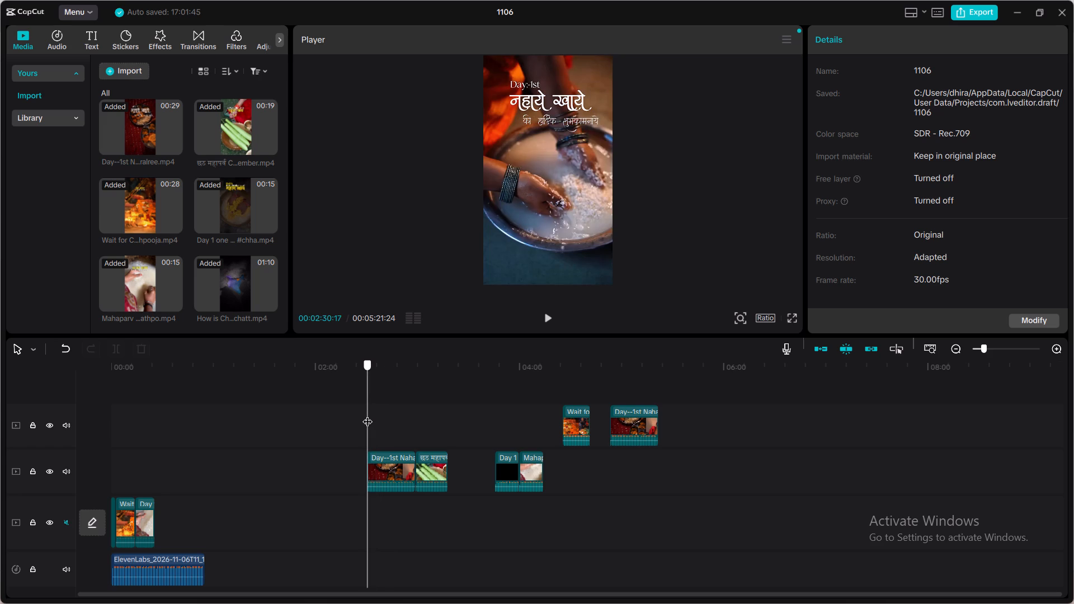
drag(368, 414, 379, 413)
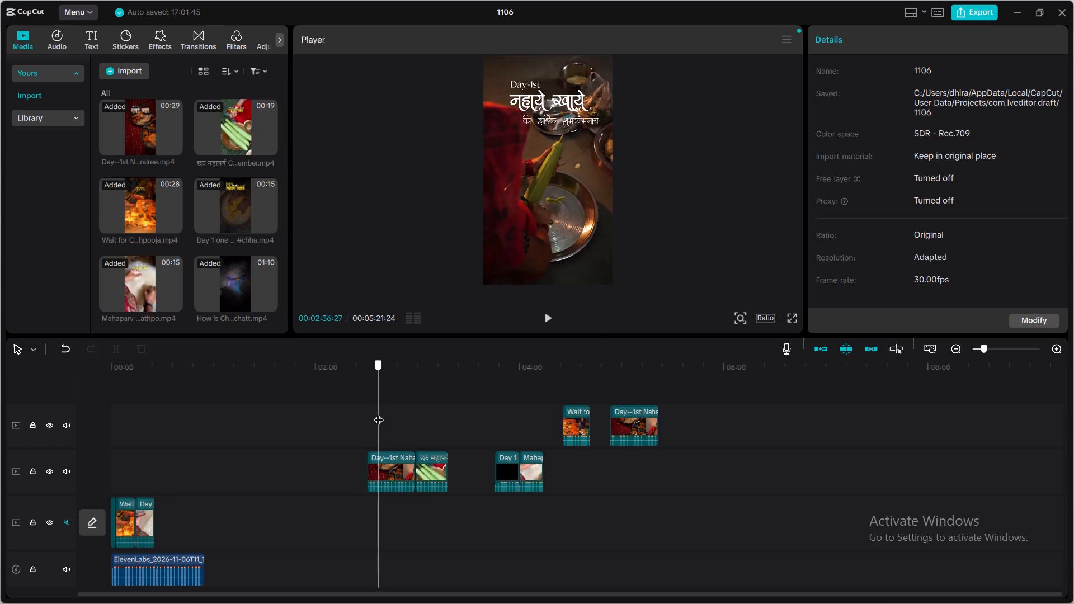
drag(379, 413, 382, 412)
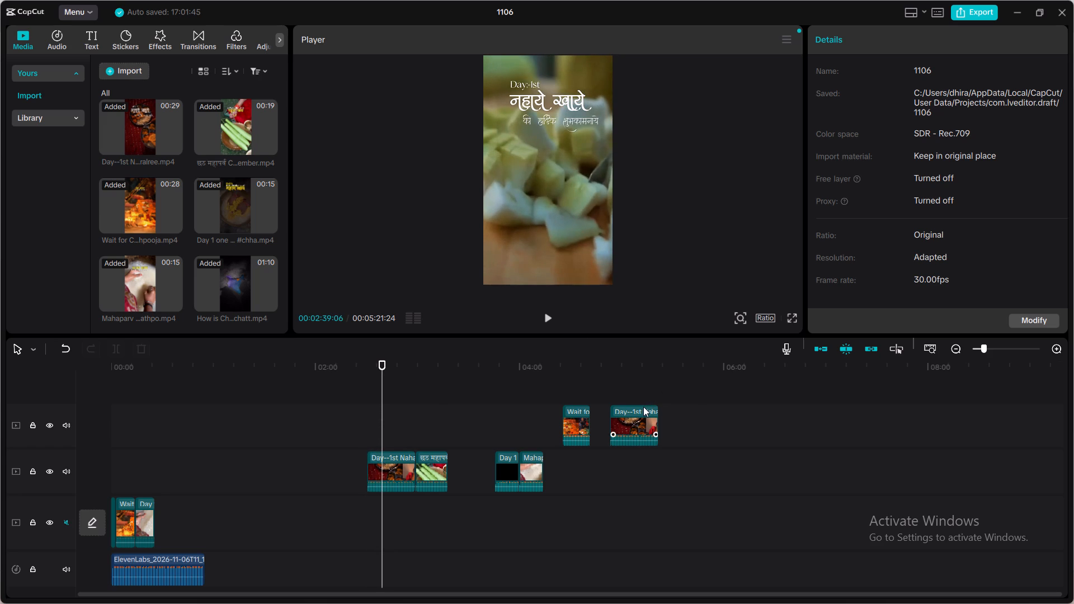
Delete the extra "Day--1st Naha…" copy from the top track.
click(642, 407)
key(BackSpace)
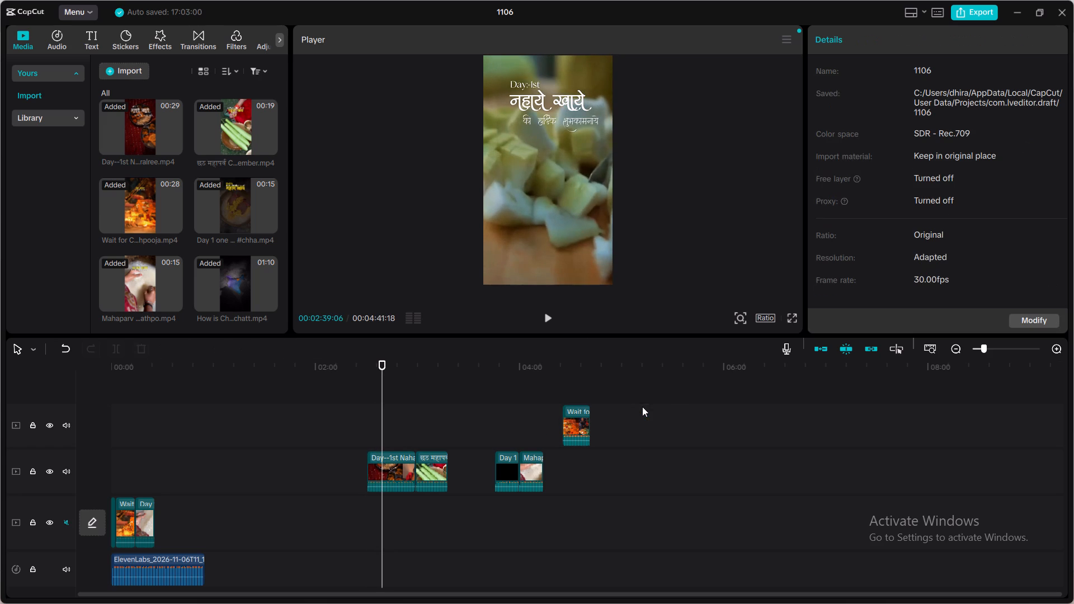
Replay the main track with the voiceover from the "Day…" clip's start at 00:00:14:07, stopping past its end at 00:00:31:28.
click(142, 459)
drag(142, 459, 133, 461)
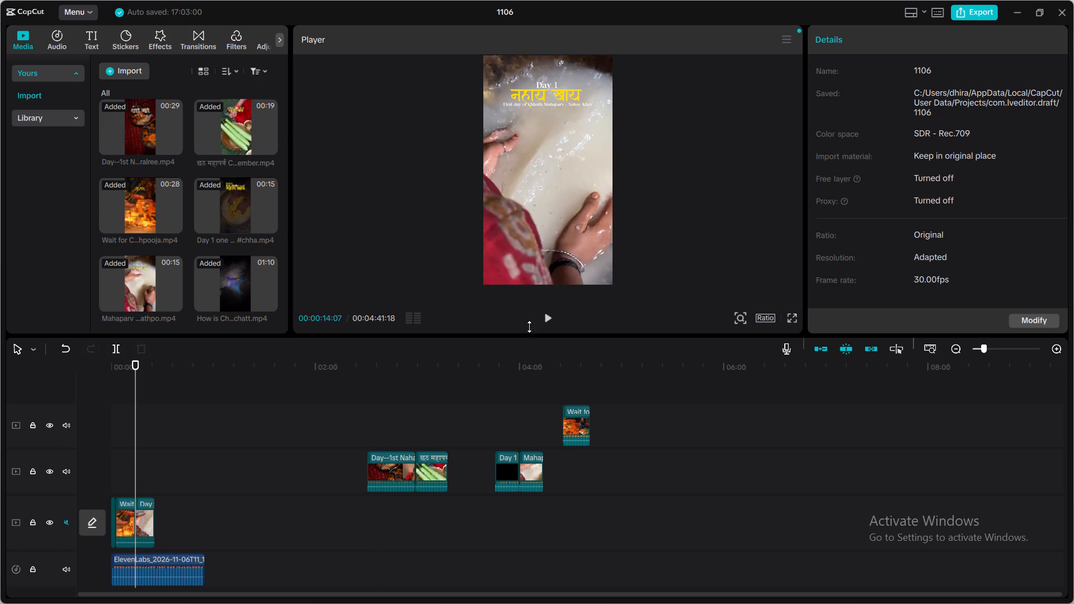
click(553, 321)
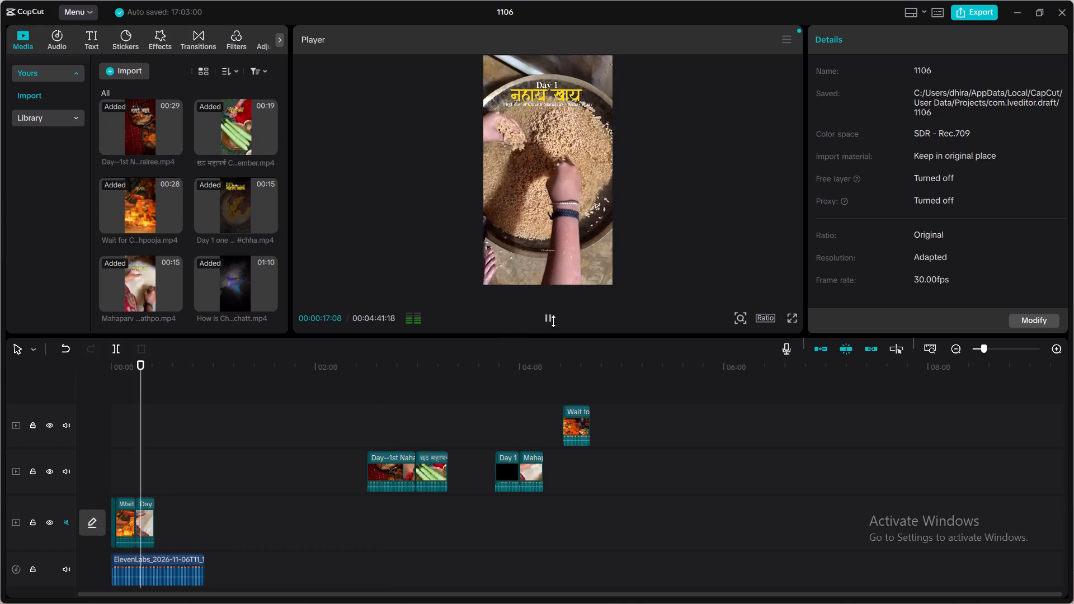
click(553, 321)
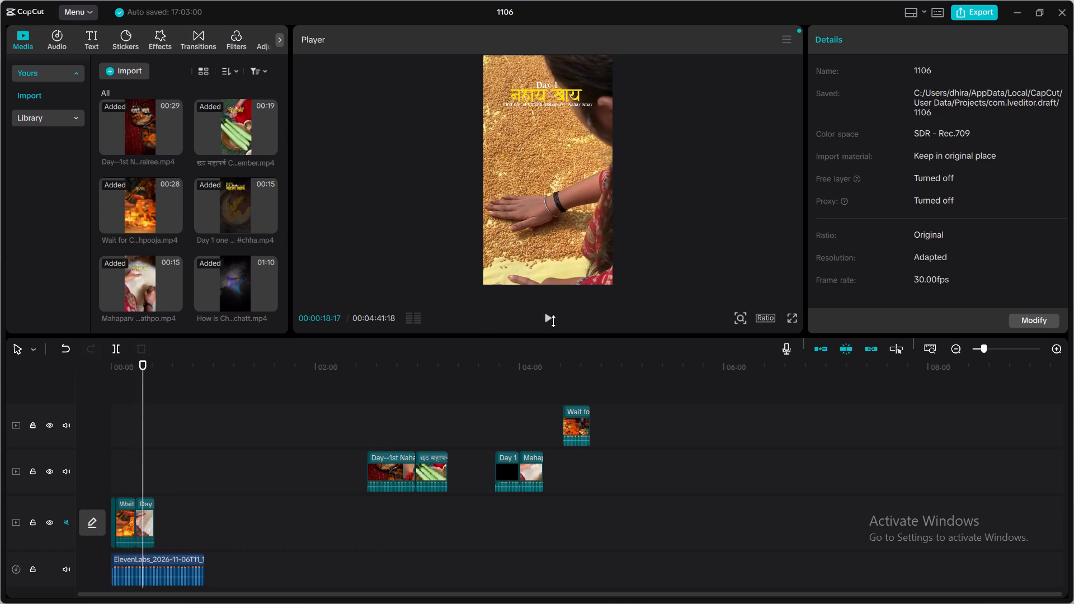
click(553, 321)
click(553, 321)
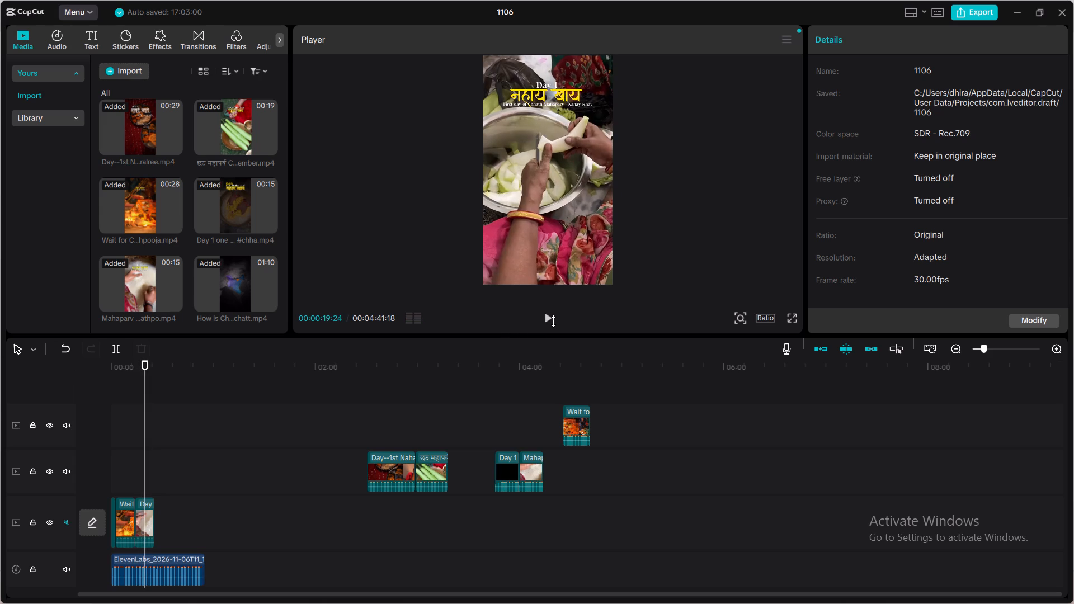
click(387, 422)
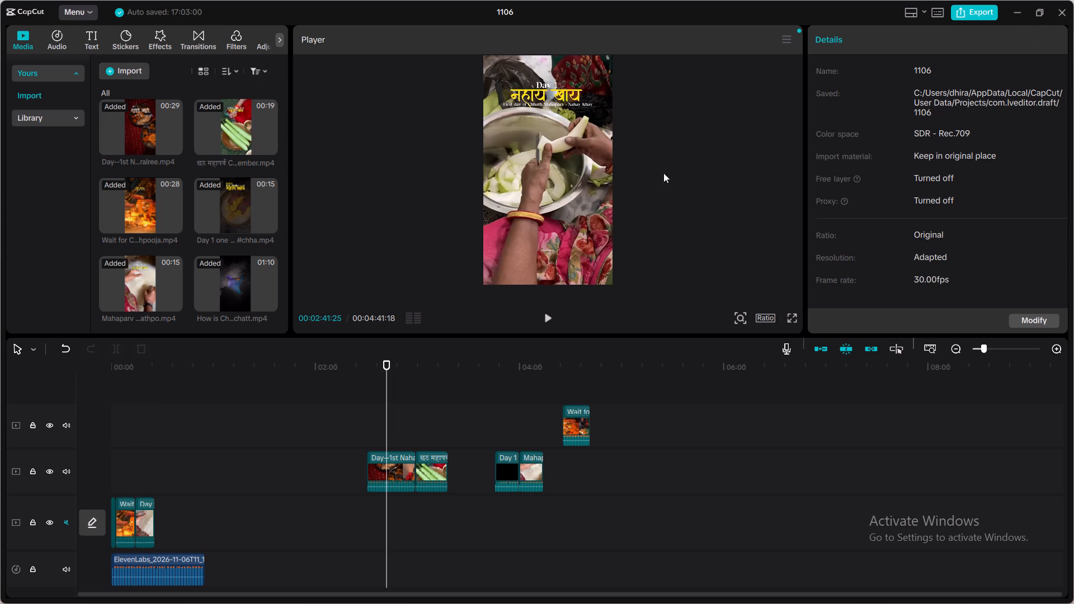
click(139, 449)
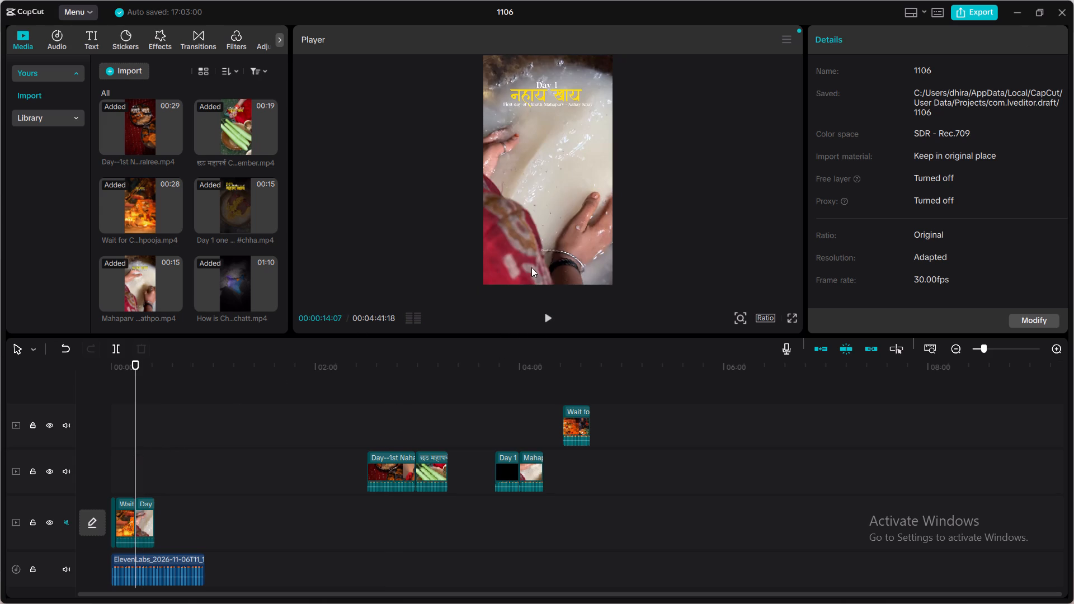
click(541, 318)
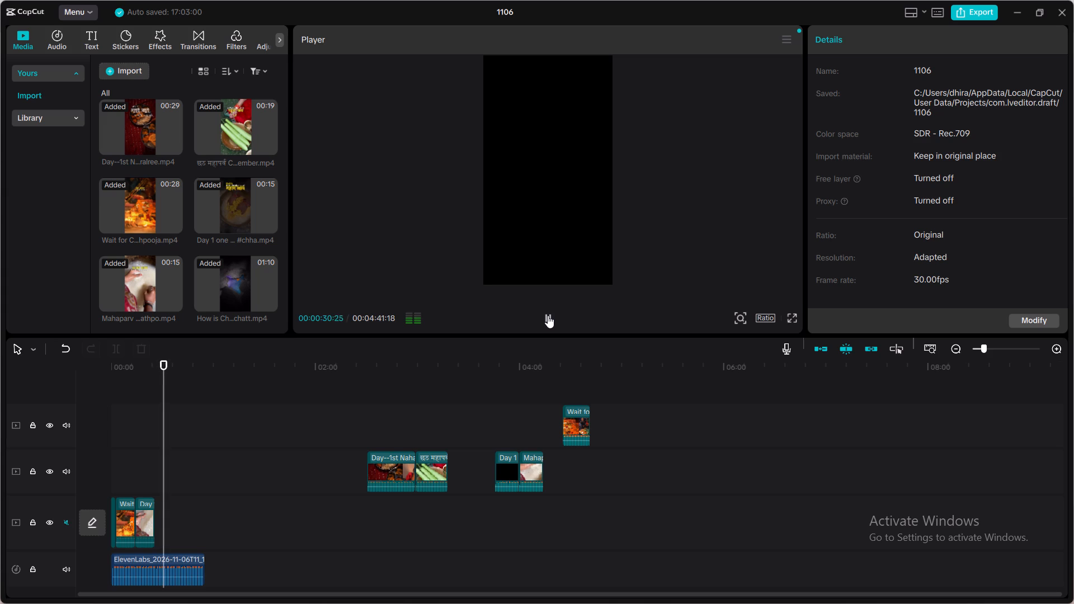
click(548, 315)
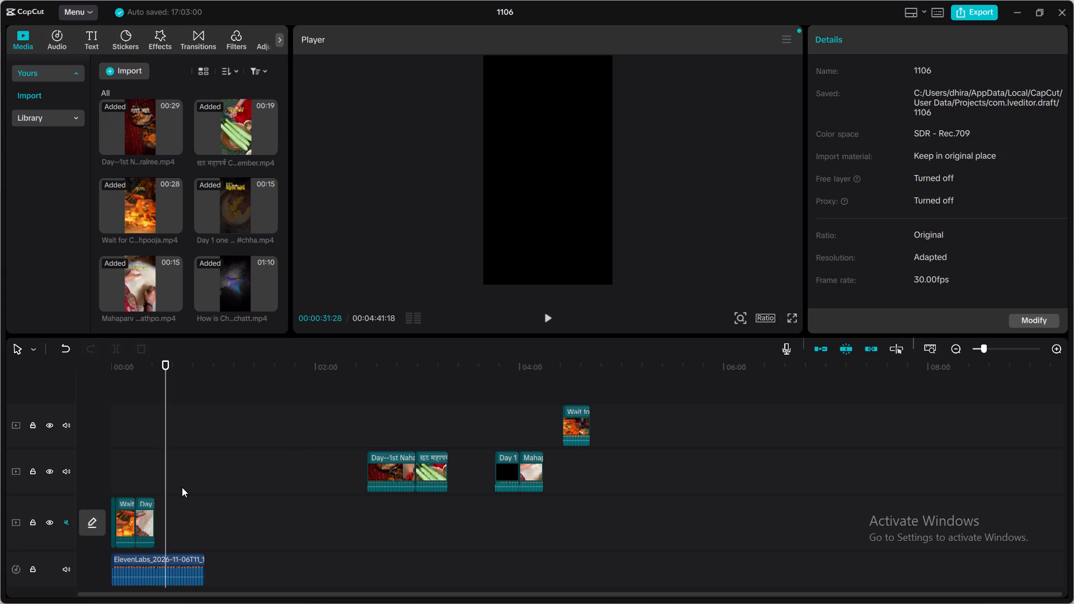
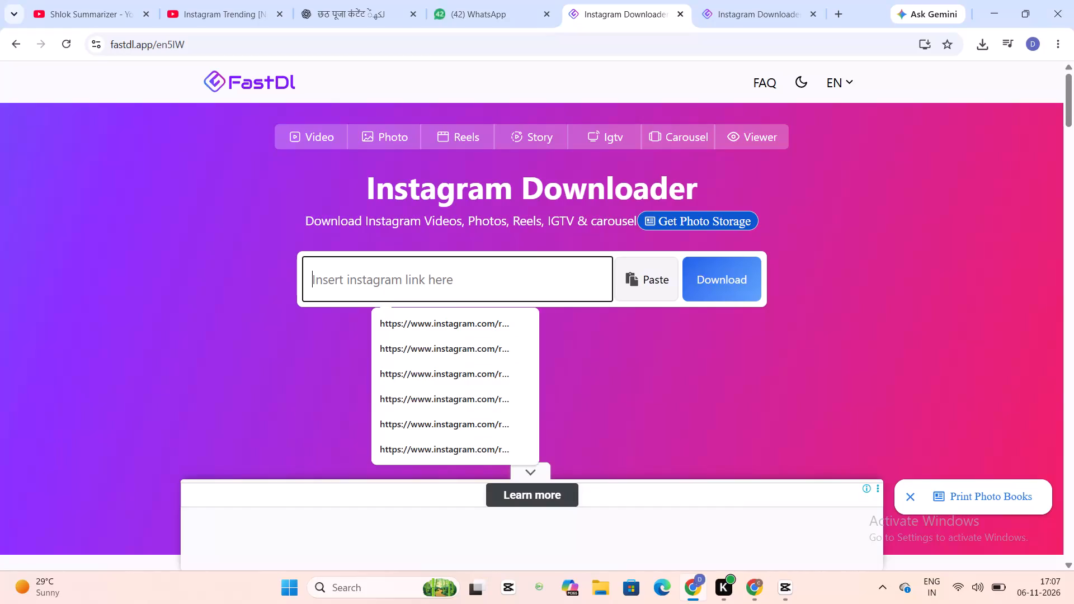
Submit the copied Instagram reel link to the FastDl Instagram Downloader to fetch its video.
key(ctrl+v)
click(739, 277)
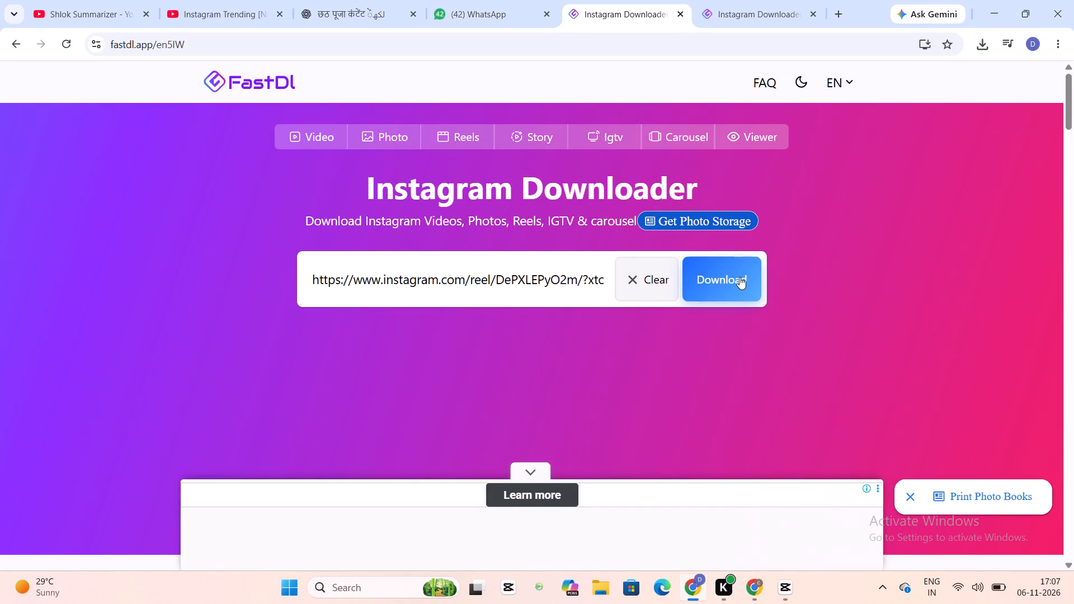
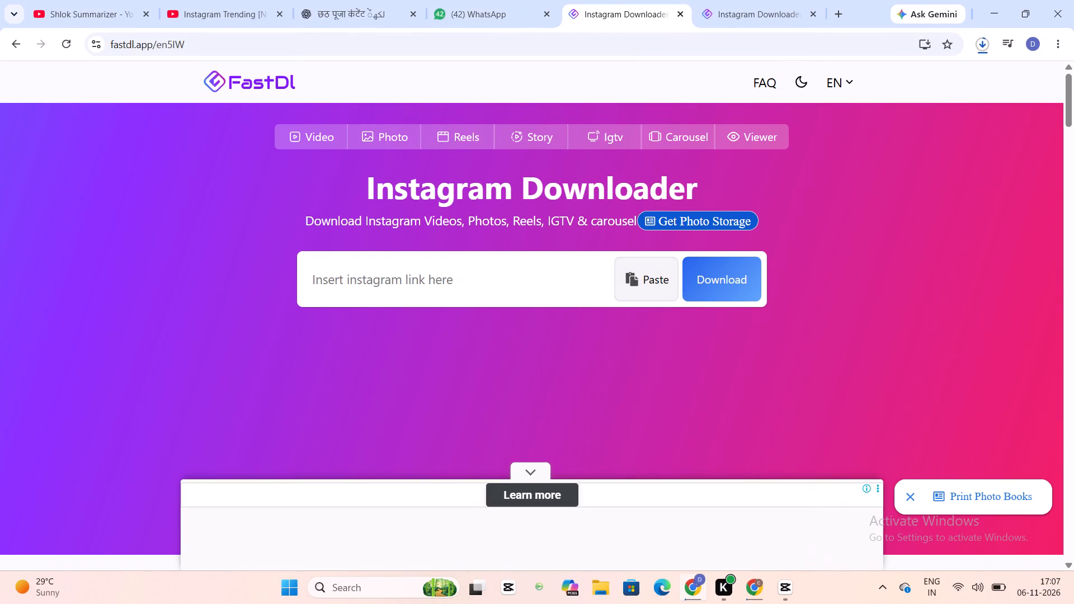
Load the copied Instagram reel link into the FastDl downloader and download the resulting video of the woman standing in water.
click(550, 275)
key(ctrl+v)
scroll(550, 275, down, 2)
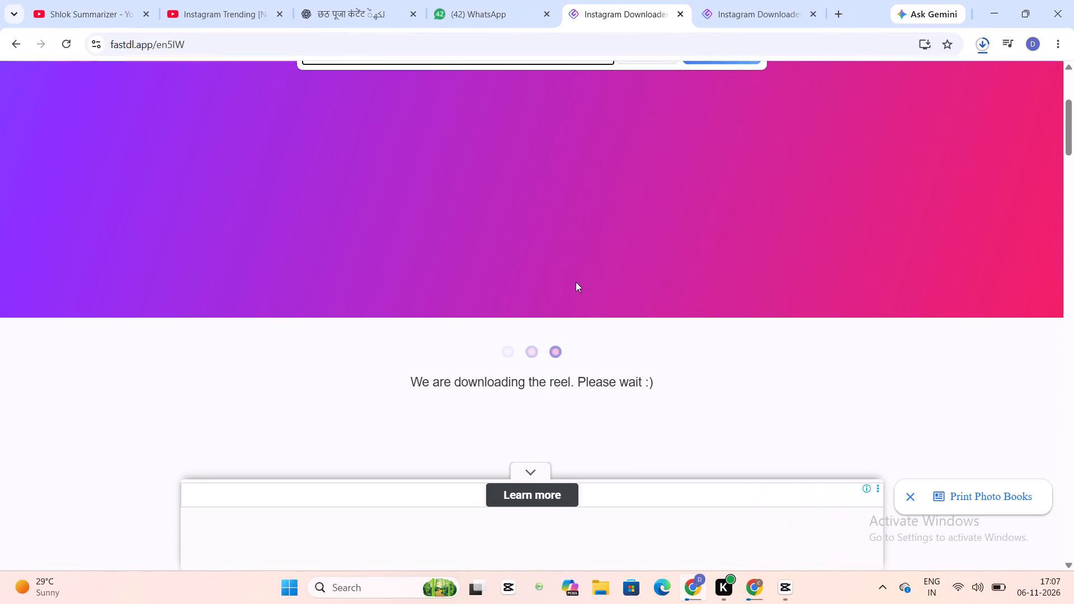
scroll(590, 370, down, 1)
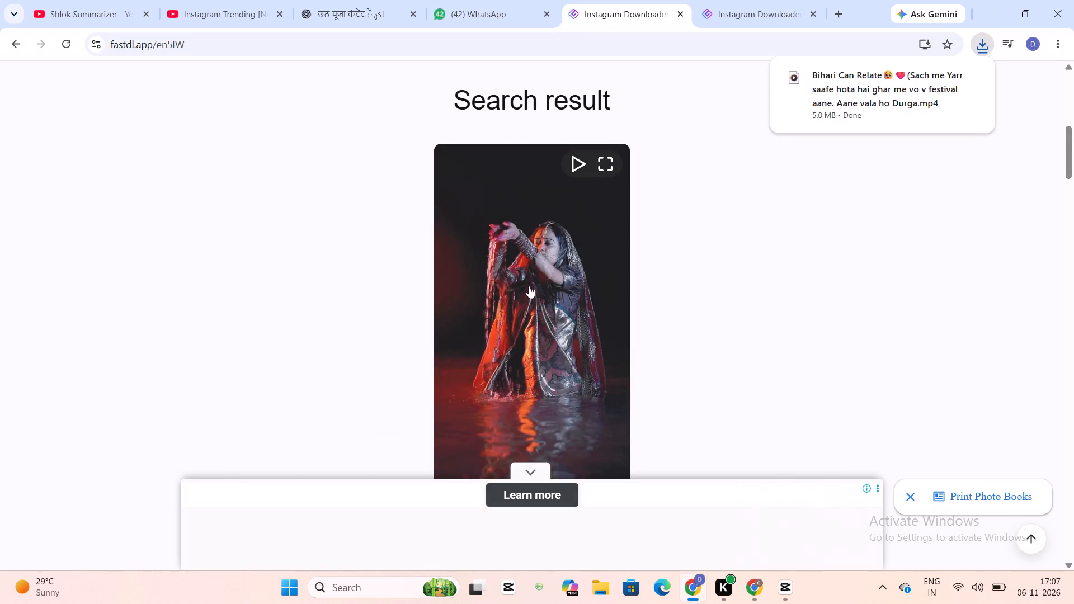
scroll(474, 339, down, 1)
click(521, 367)
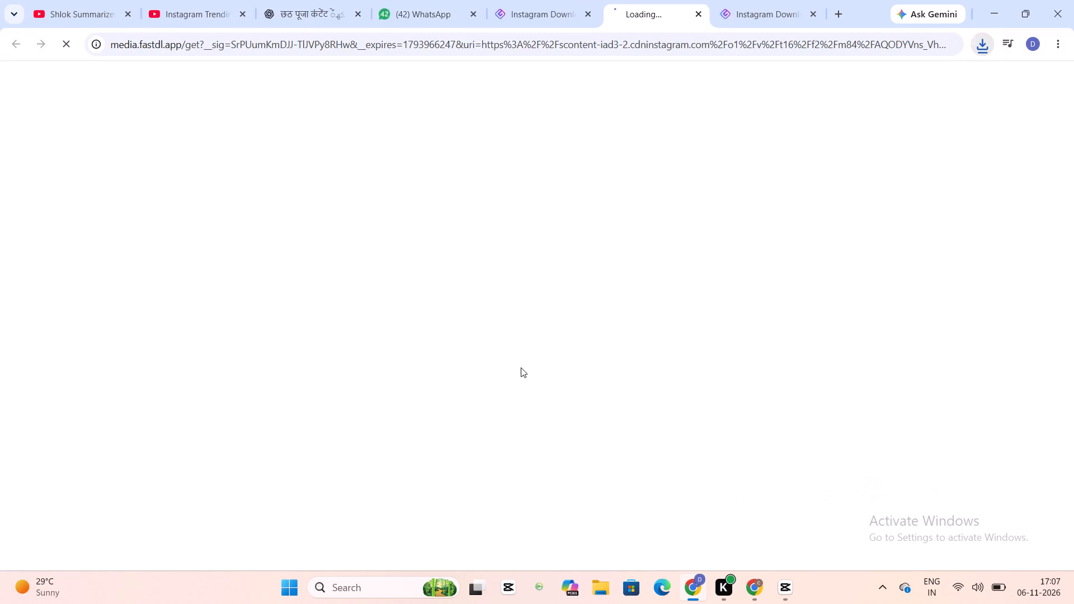
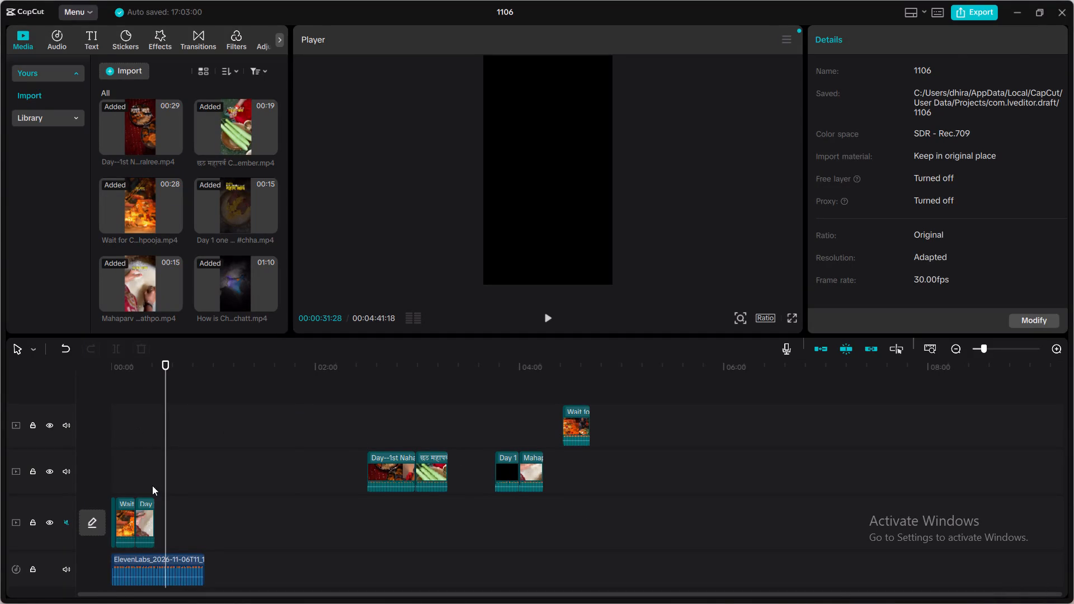
Move the "Day…" clip starting at 00:00:14:07 off the main track, parking it on the top track at about 05:11.
click(140, 446)
drag(140, 446, 132, 449)
drag(145, 501, 608, 443)
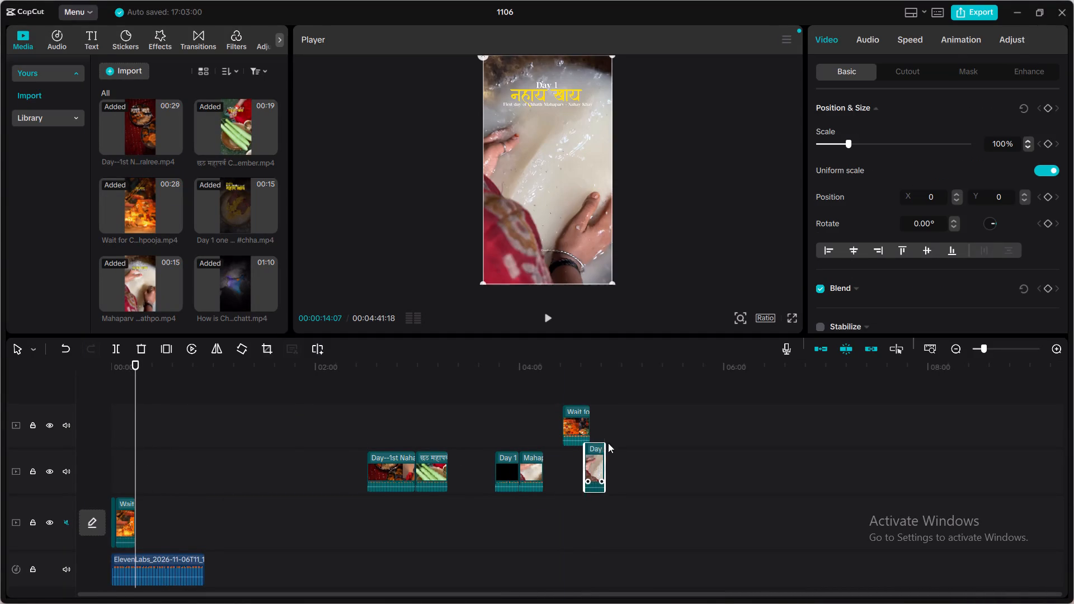
drag(608, 443, 653, 438)
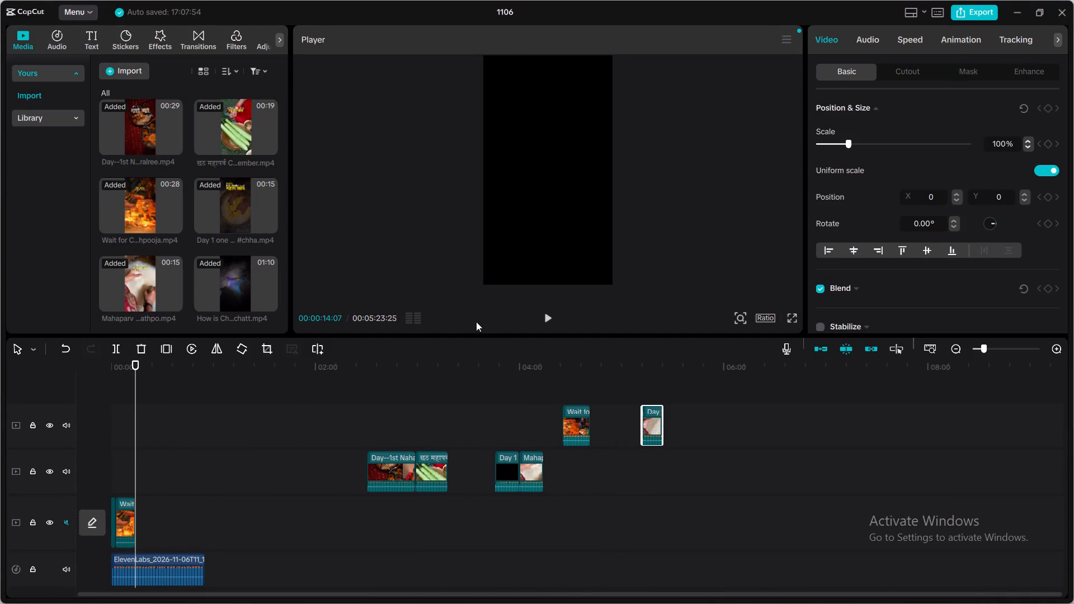
Play the voiceover from 00:00:14:07, where the main track's remaining footage ends.
click(548, 312)
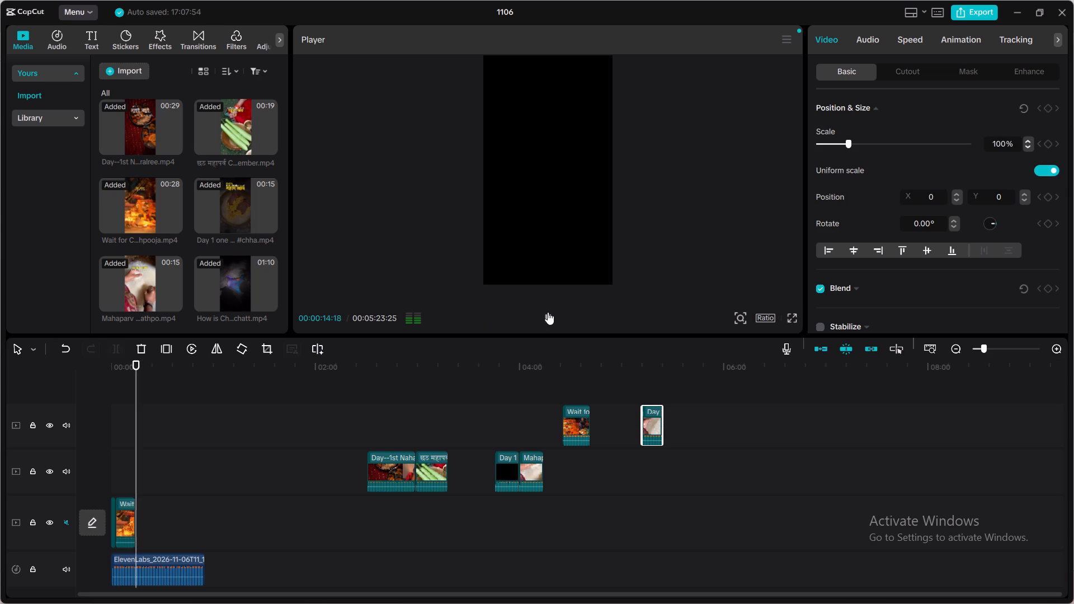
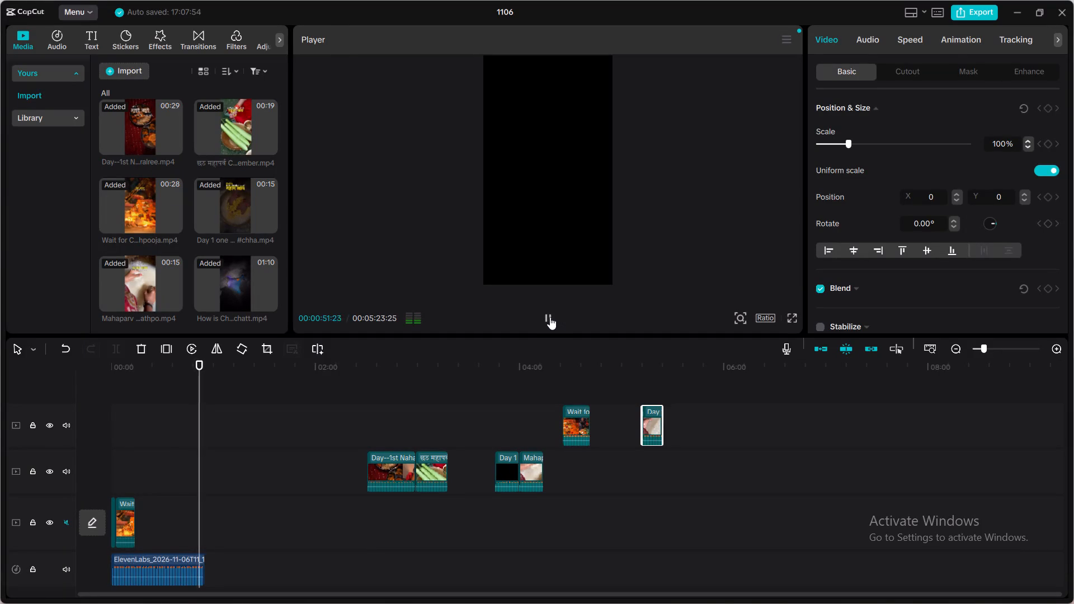
Stop the playback near the voiceover's end and return the playhead to the end of the main track's clips at 00:00:14:07.
click(546, 314)
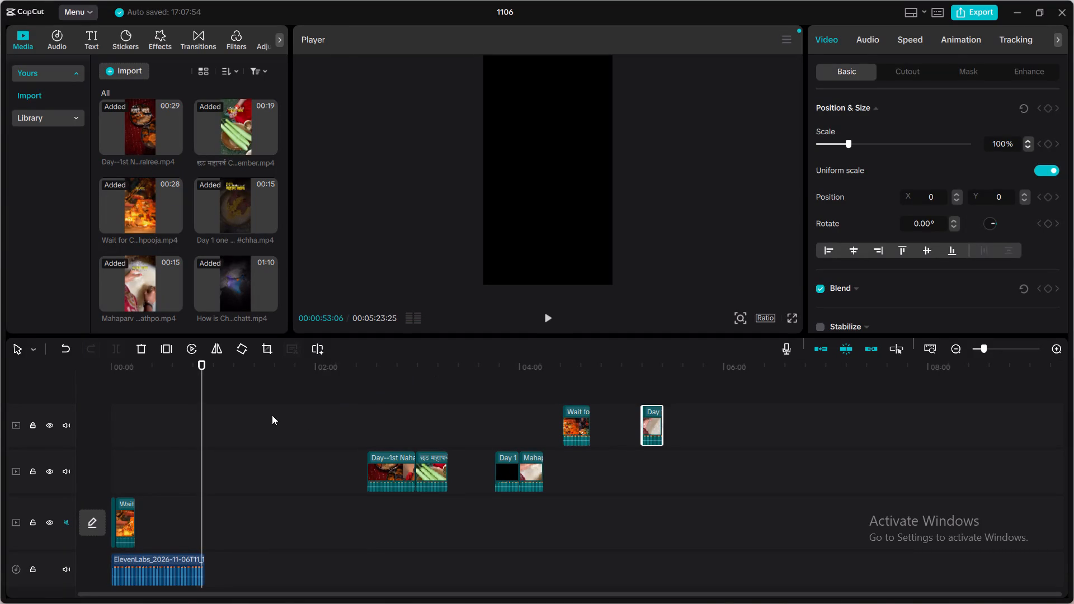
click(149, 379)
drag(149, 379, 137, 383)
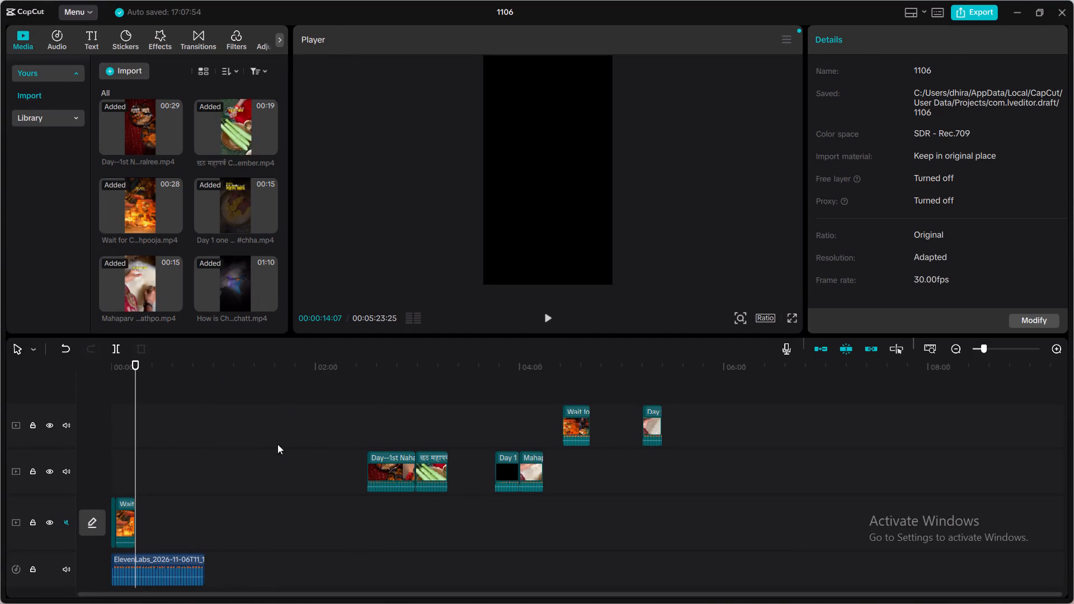
Import the "Ugi he Dinanath", "Bihari Can Relate" and "Nahaye khaye" videos from Downloads and place them on the top track at about 03:02.
click(119, 73)
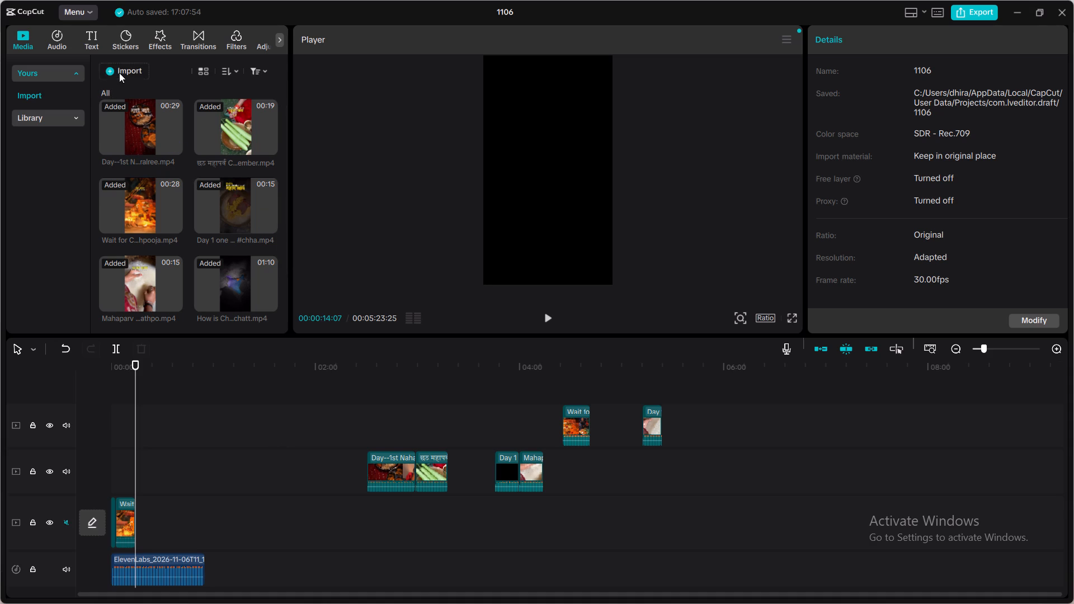
drag(140, 108, 192, 168)
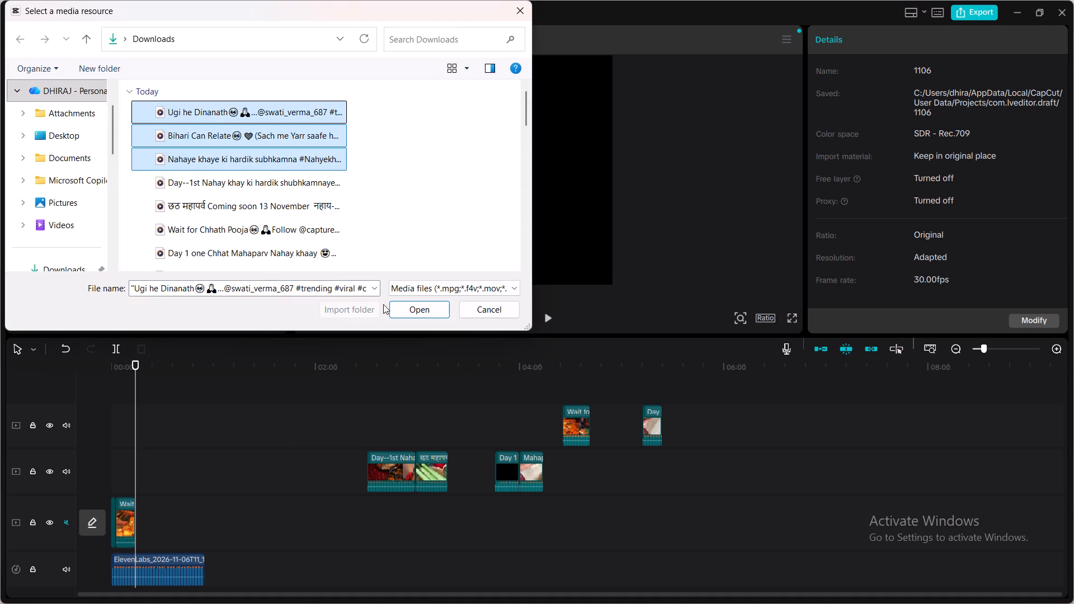
click(404, 310)
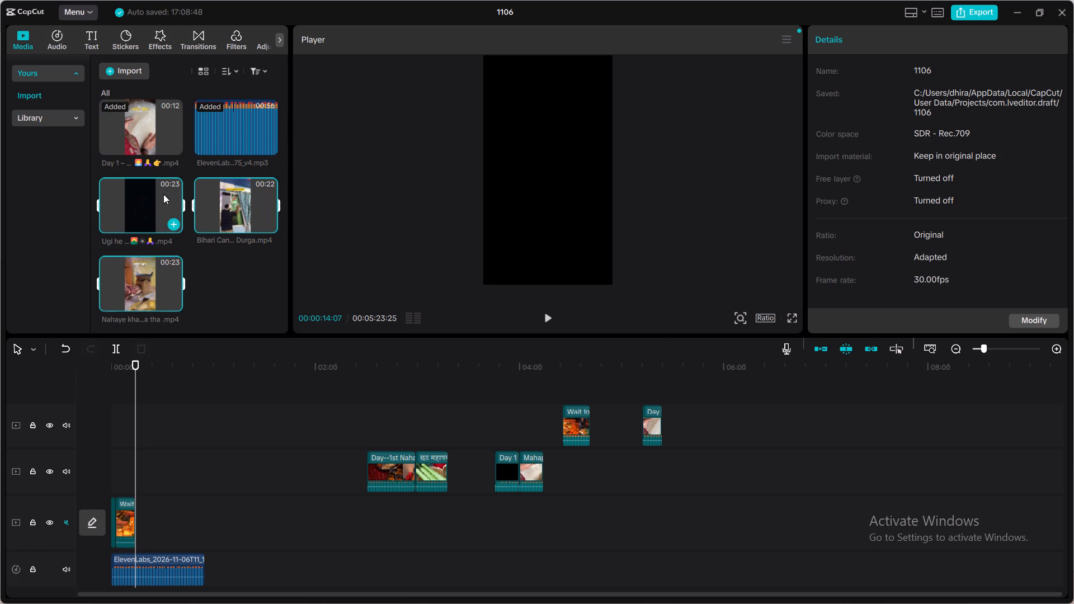
drag(139, 200, 422, 414)
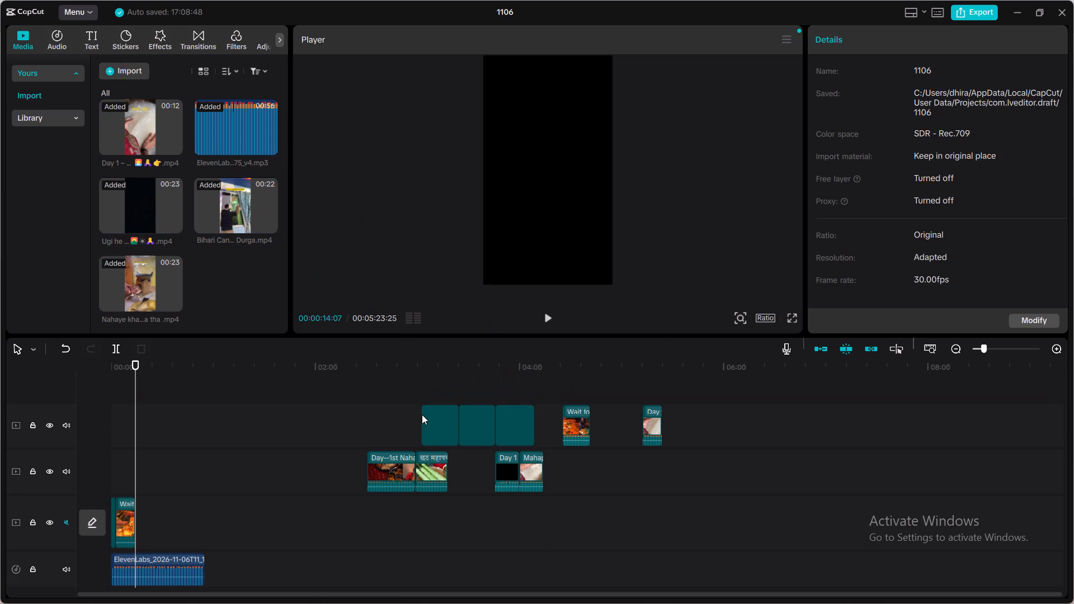
click(511, 392)
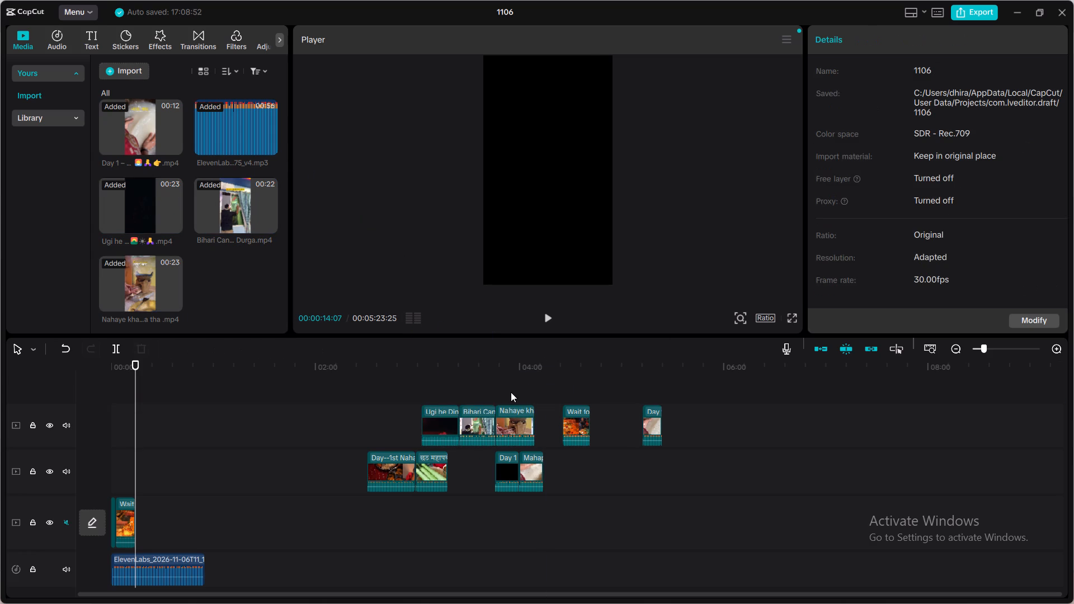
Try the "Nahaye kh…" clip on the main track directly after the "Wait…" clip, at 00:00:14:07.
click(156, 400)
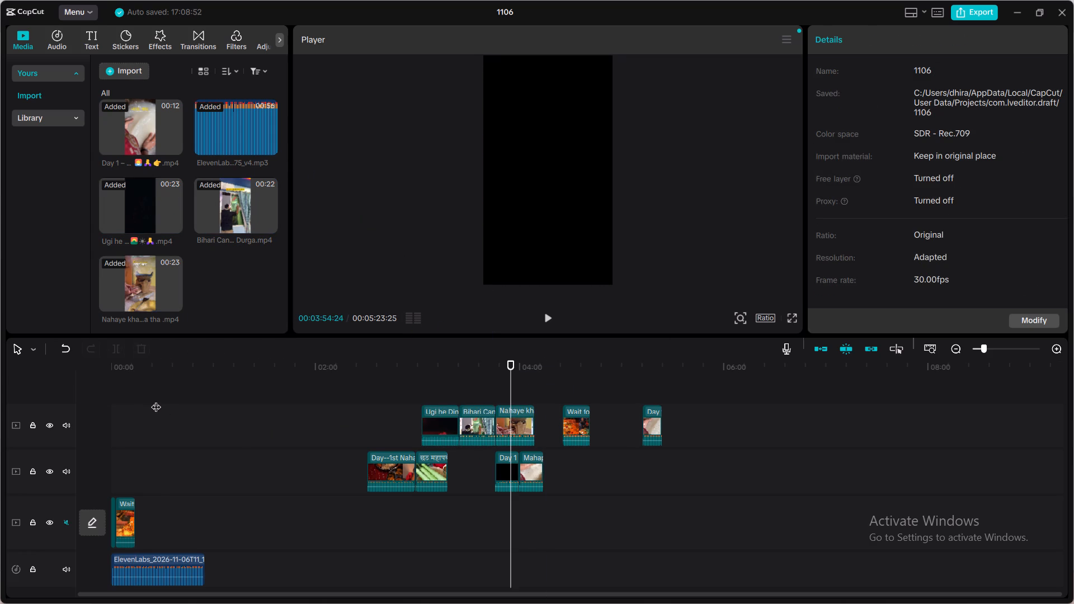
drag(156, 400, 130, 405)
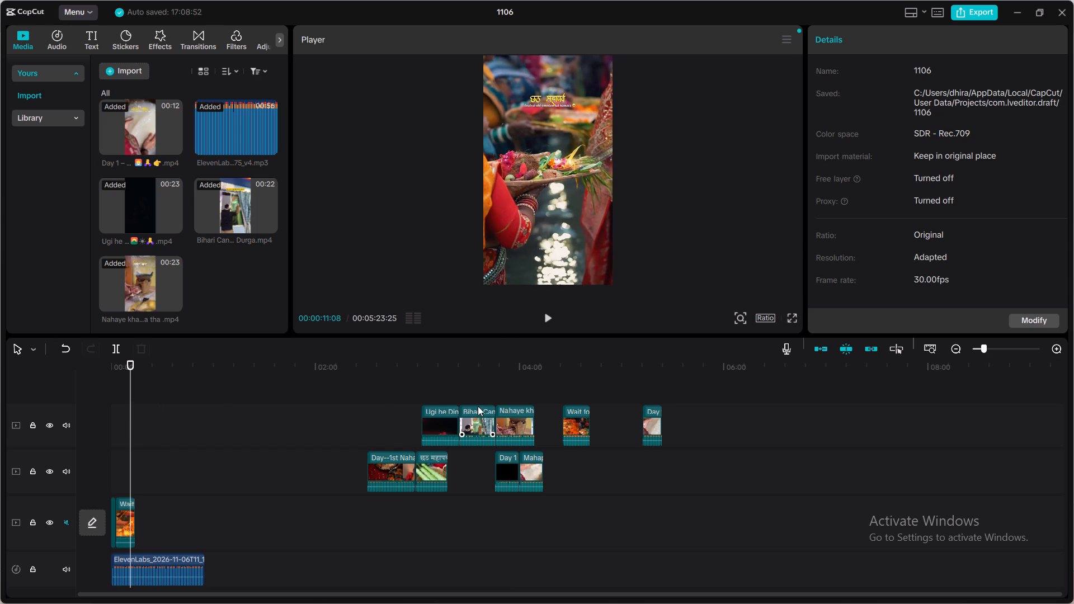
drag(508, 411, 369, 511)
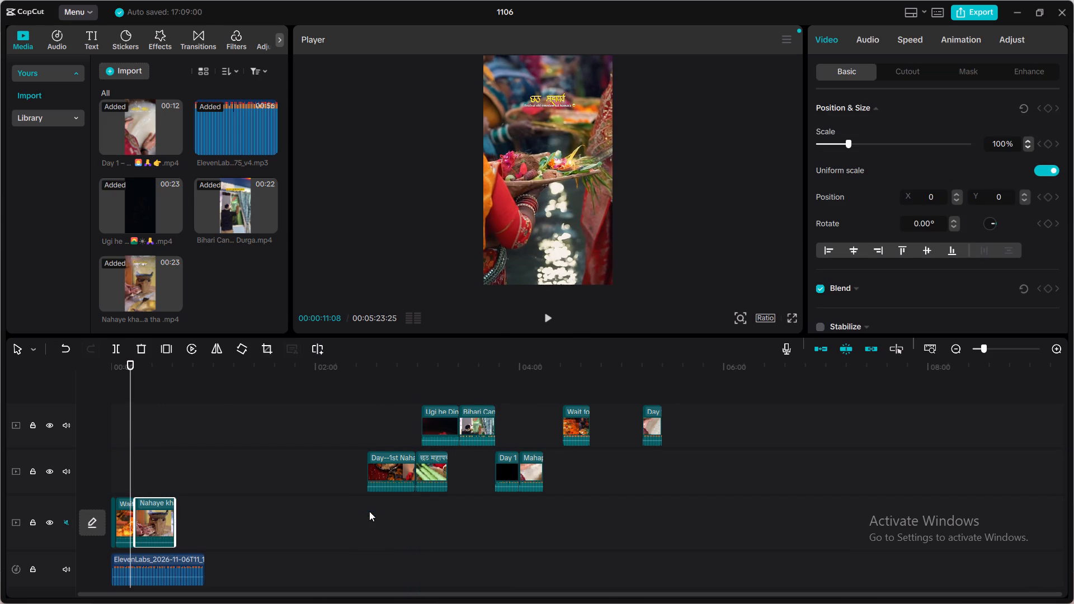
Preview and scrub the "Nahaye kh…" clip against the voiceover, replaying from 00:00:14:07 to 00:00:18:08.
click(549, 315)
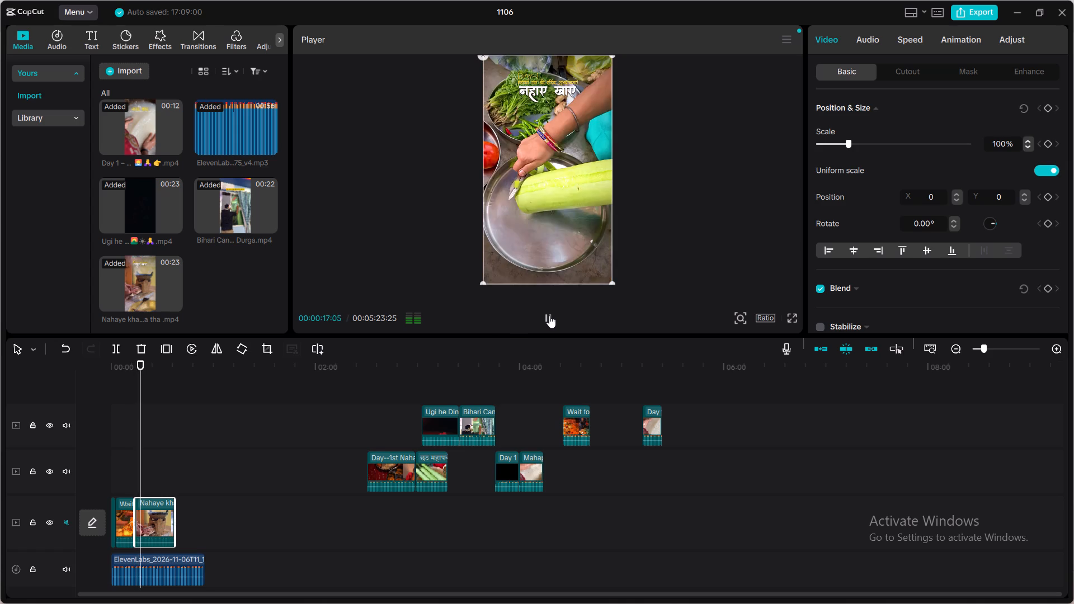
click(549, 315)
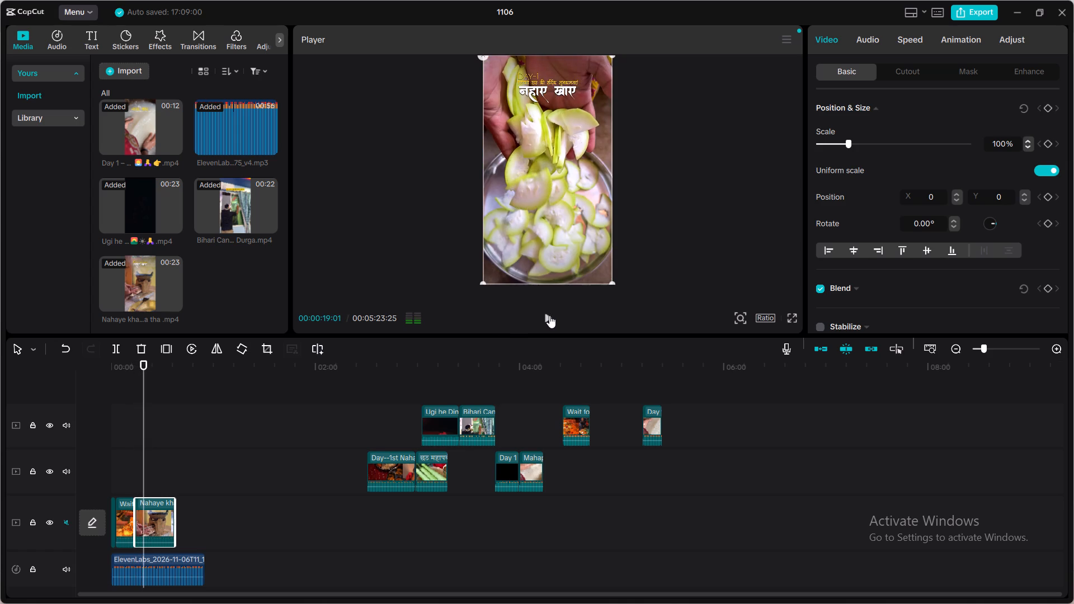
click(549, 315)
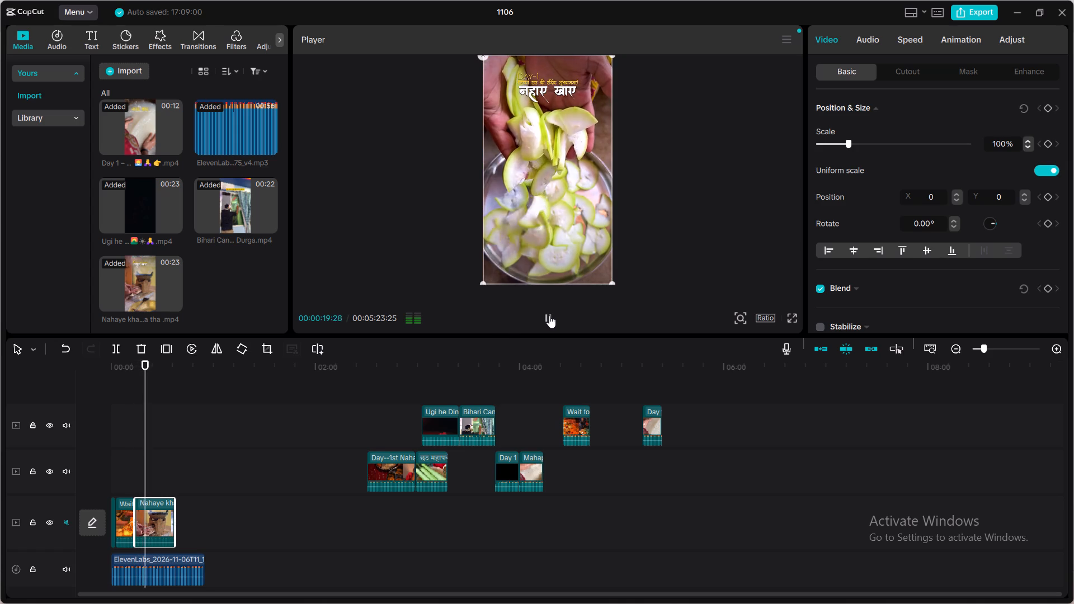
drag(147, 359, 168, 369)
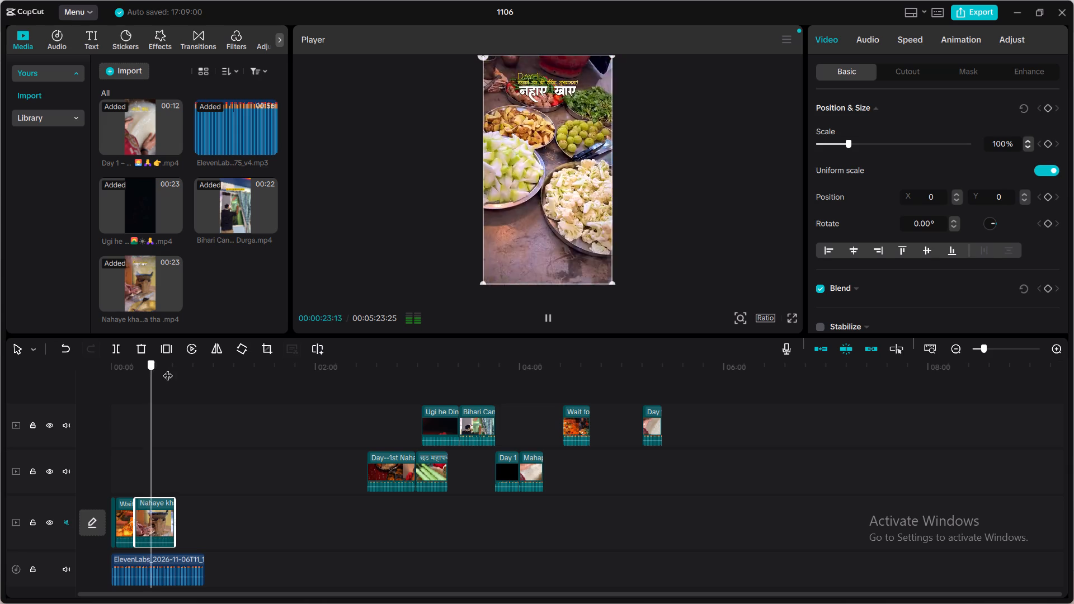
drag(168, 369, 162, 372)
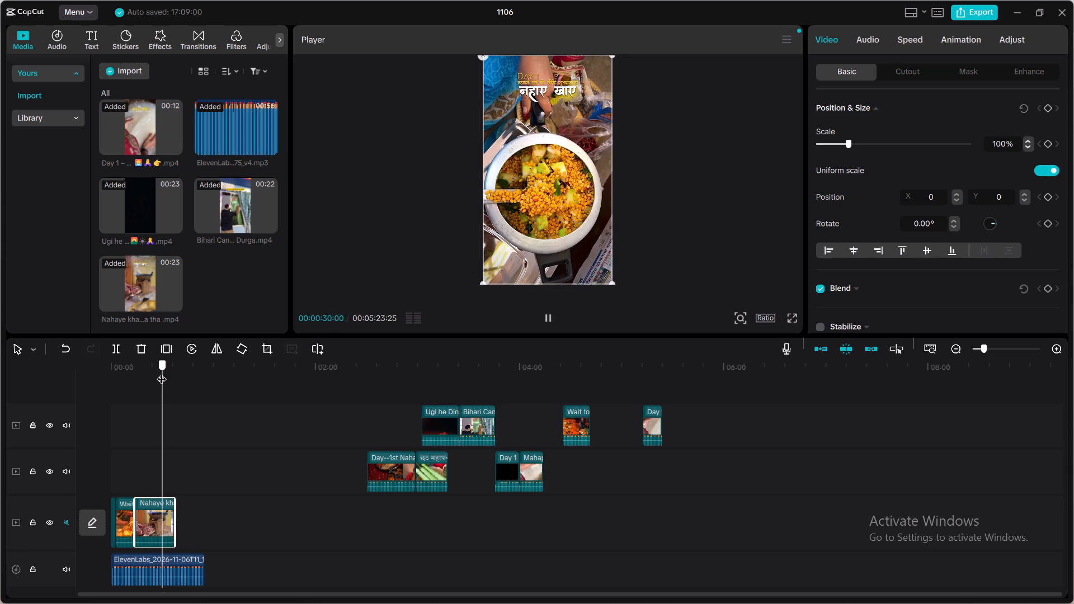
drag(162, 372, 153, 381)
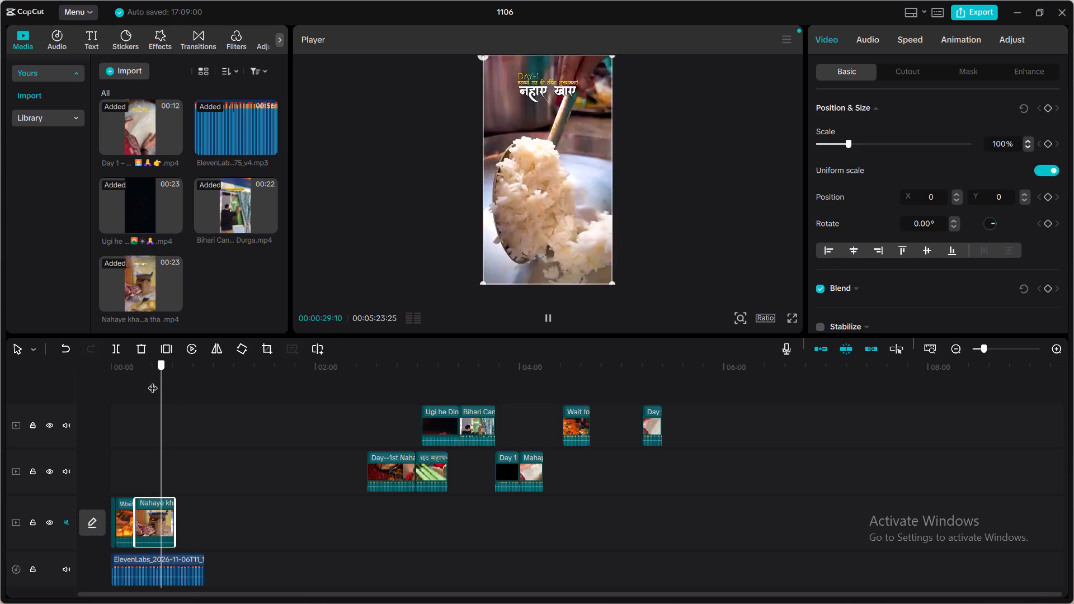
drag(153, 381, 135, 381)
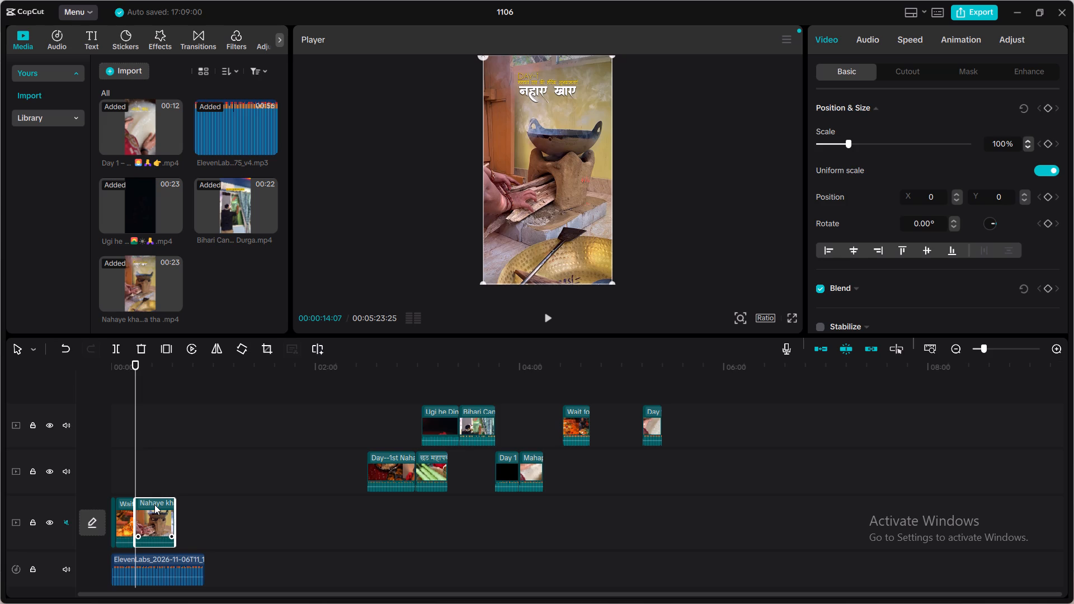
click(549, 319)
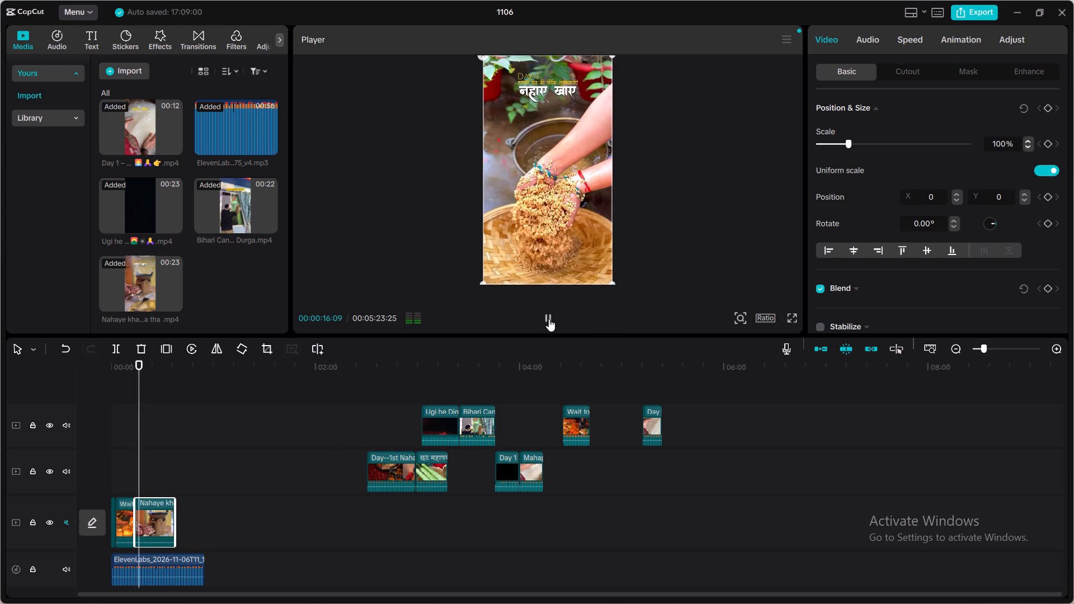
click(549, 319)
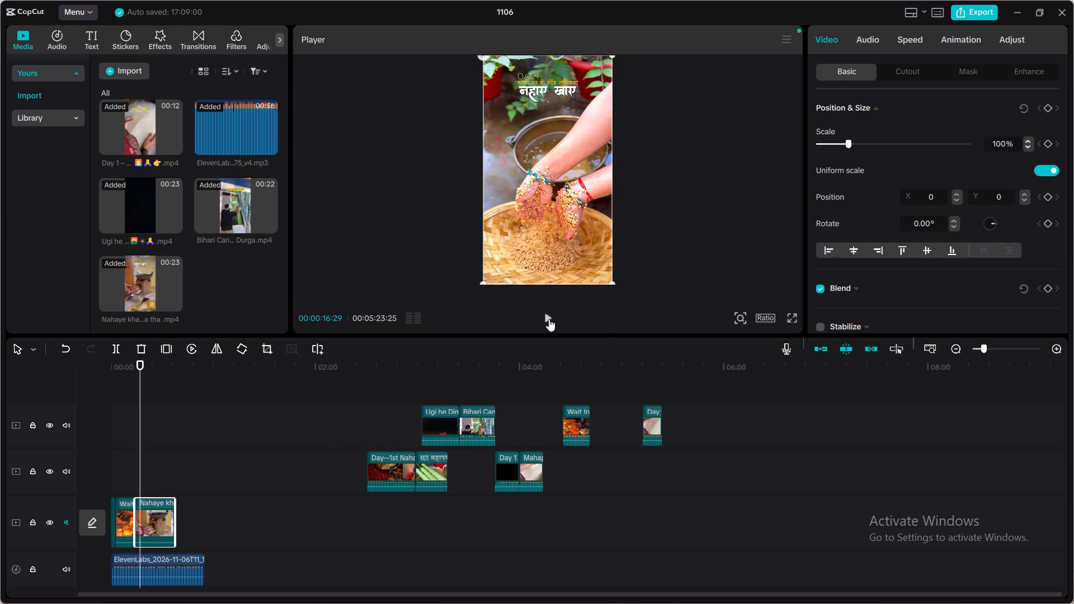
click(549, 319)
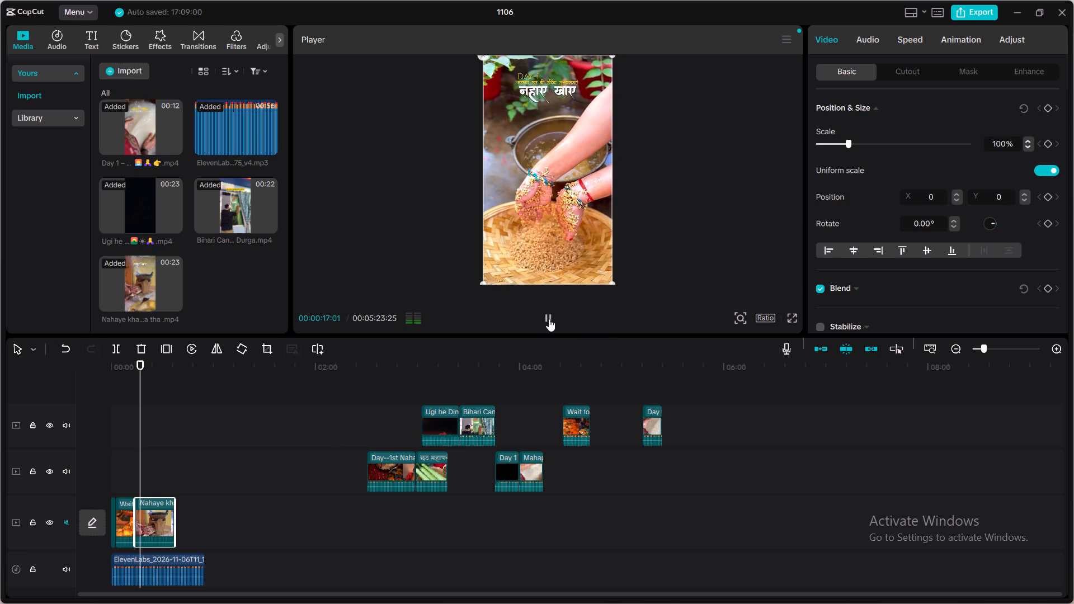
click(549, 319)
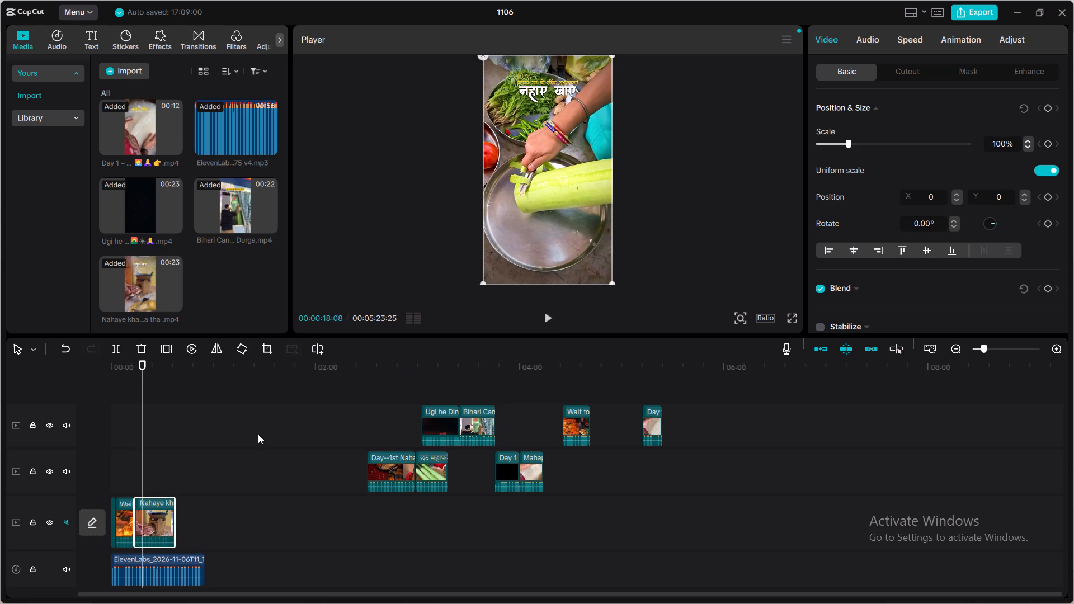
Move the "Nahaye kh…" clip off the main track and park it on the top track at about 02:00.
drag(159, 504, 336, 410)
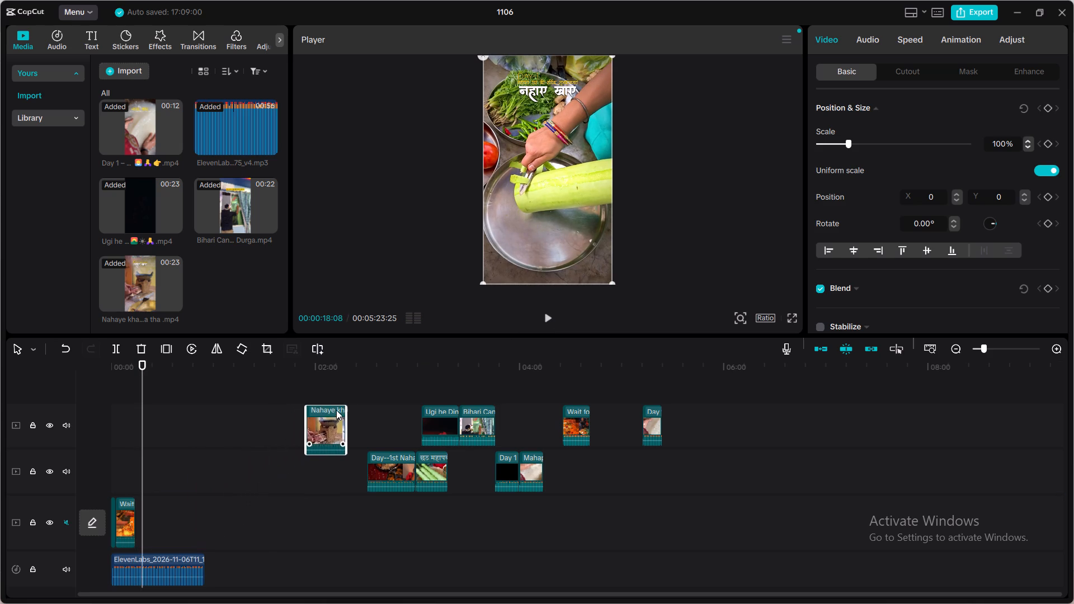
drag(336, 410, 337, 409)
Move the parked "Day" clip from the top track back to the main track, directly after the "Wait…" clip.
drag(651, 409, 641, 460)
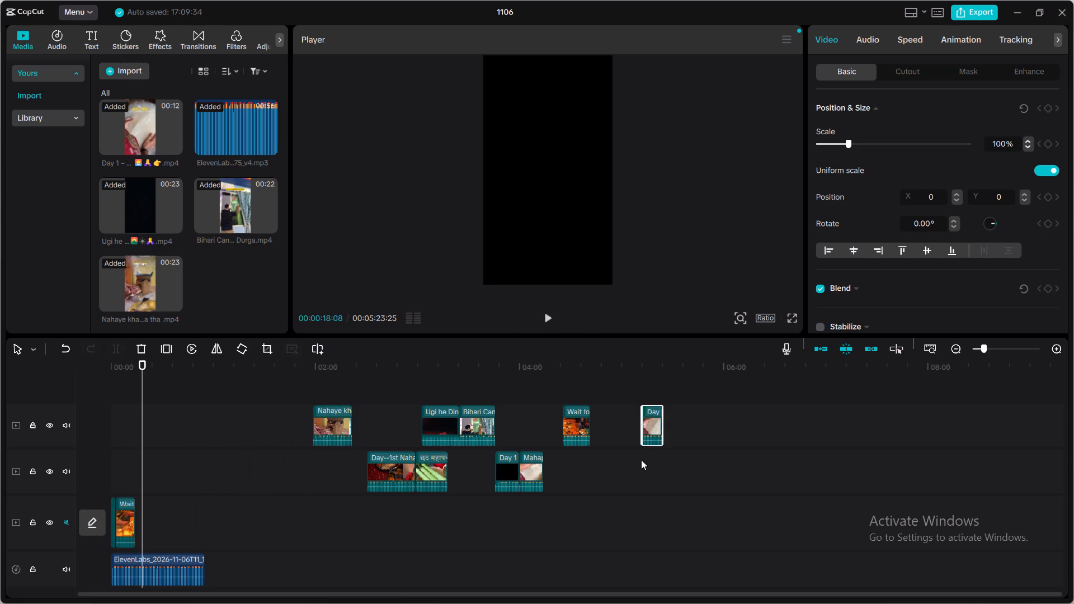
drag(641, 460, 632, 502)
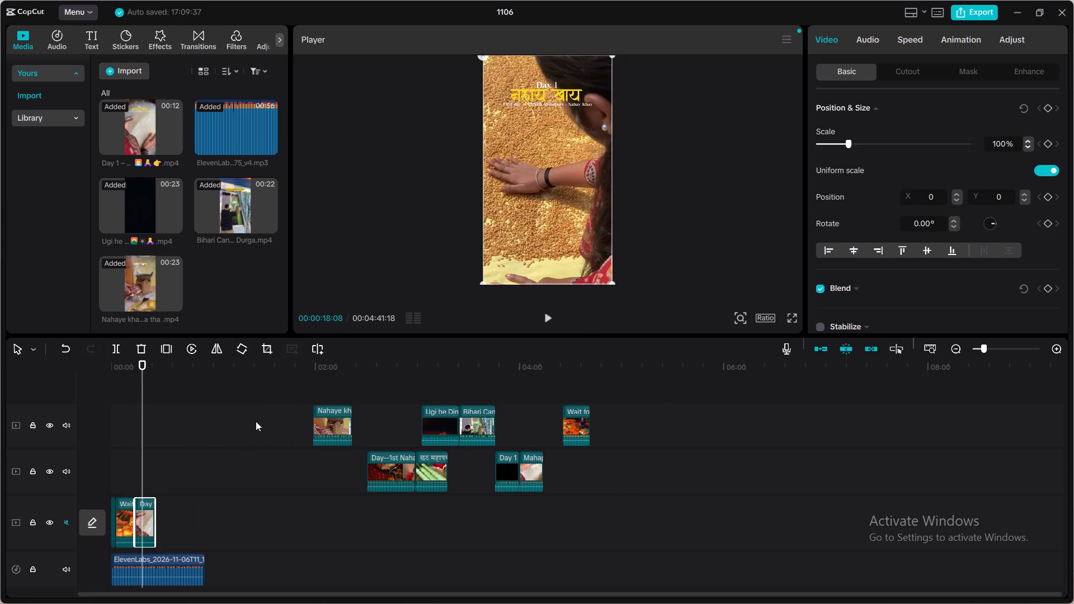
Play the "Day" clip from its start at 00:00:14:07 with the voiceover and split it at 00:00:19:10.
click(133, 368)
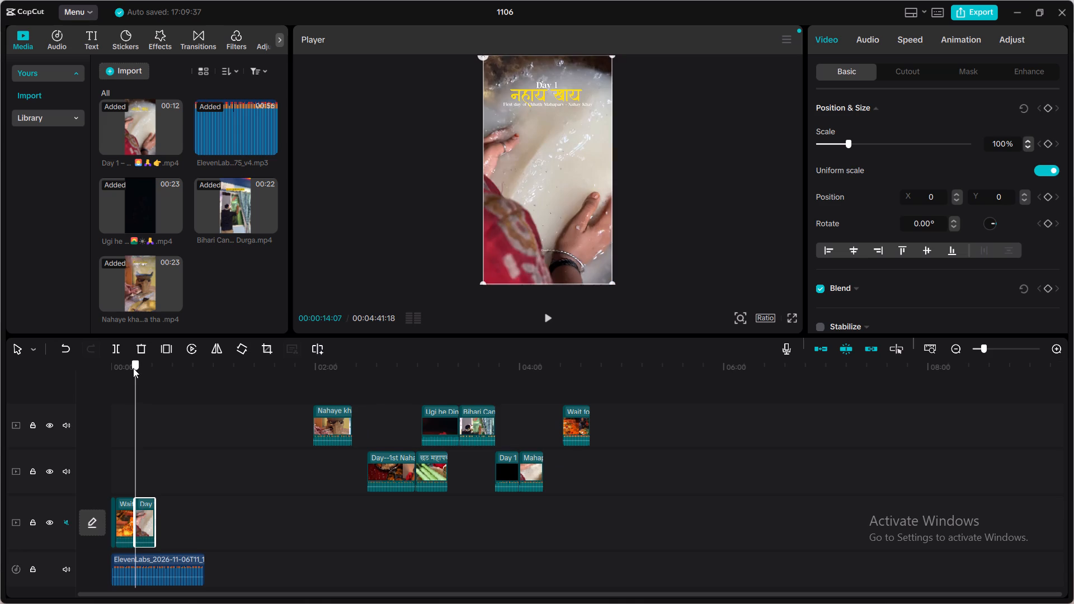
click(545, 318)
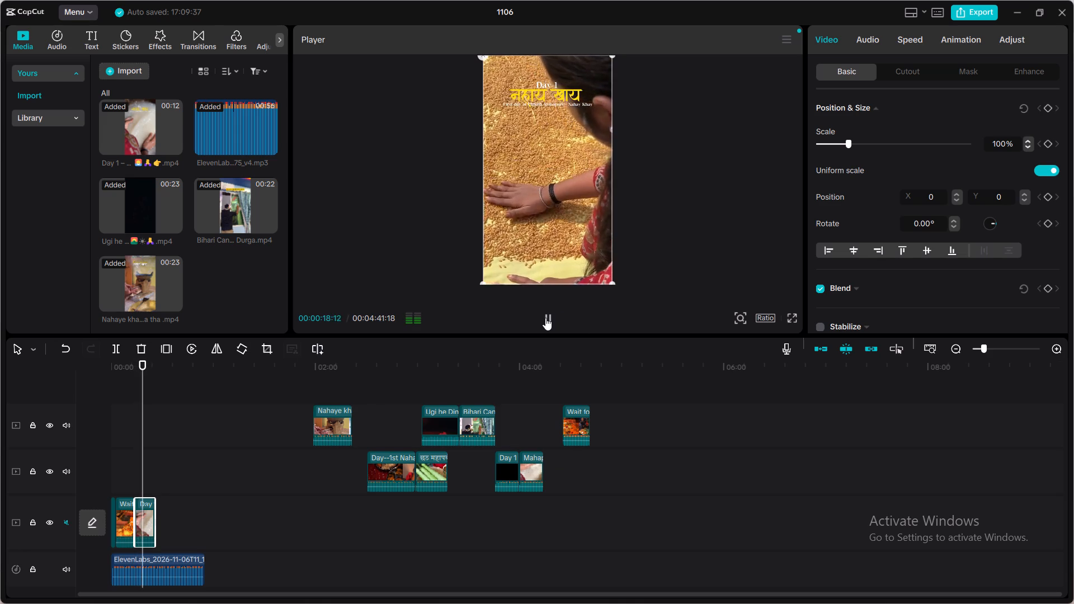
click(545, 318)
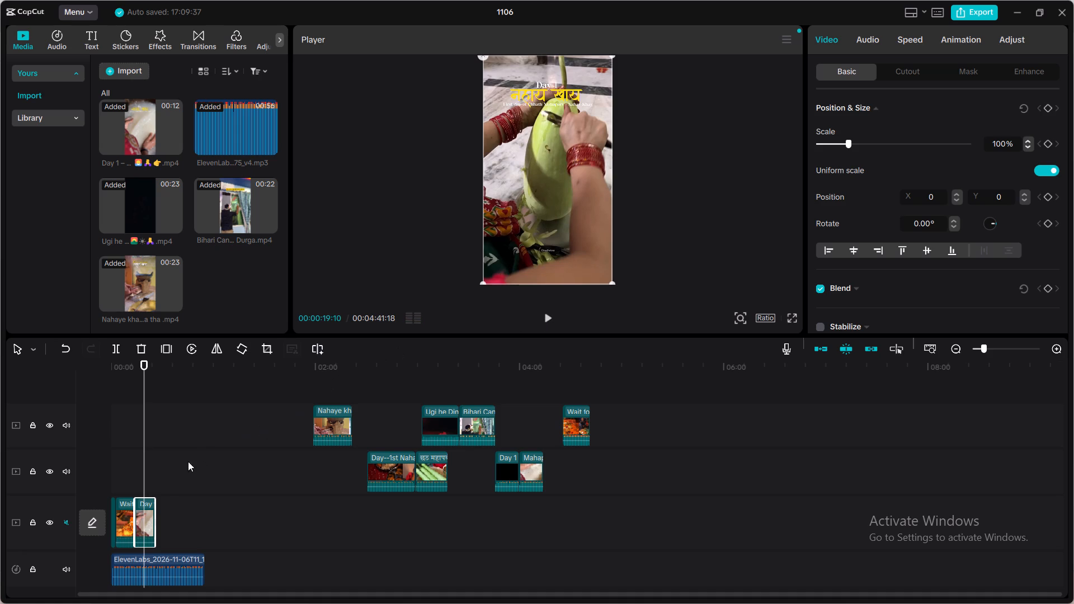
click(115, 352)
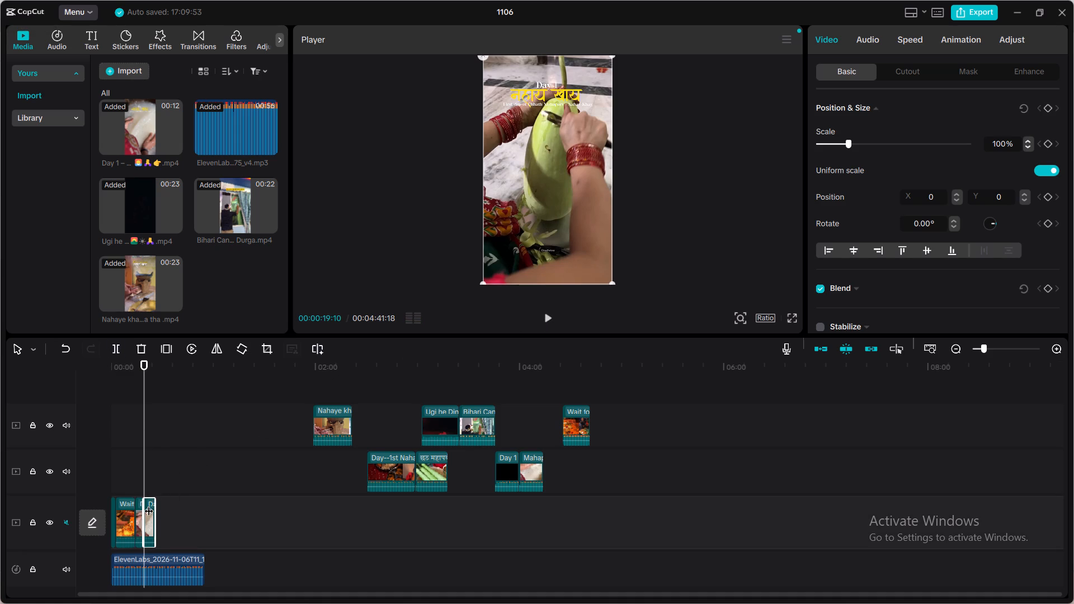
Move the "Day" clip's part after the split to the top track at about 05:30.
click(149, 504)
drag(150, 502, 680, 429)
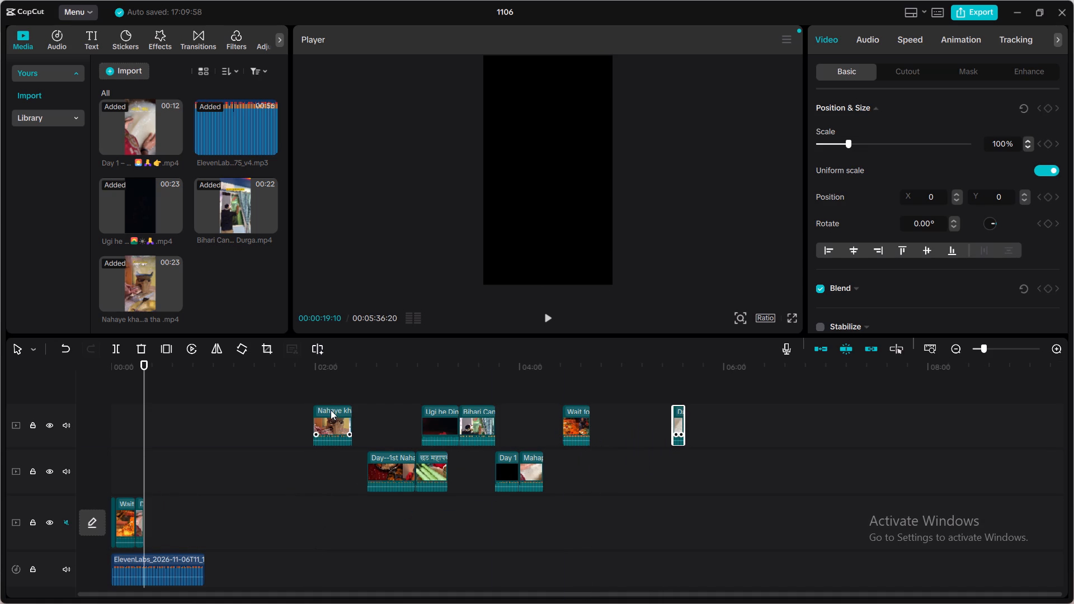
Move the "Ugi he Din…" clip from the top track to the main track, directly after the shortened "Day" clip at 00:00:19:10.
drag(445, 409, 381, 496)
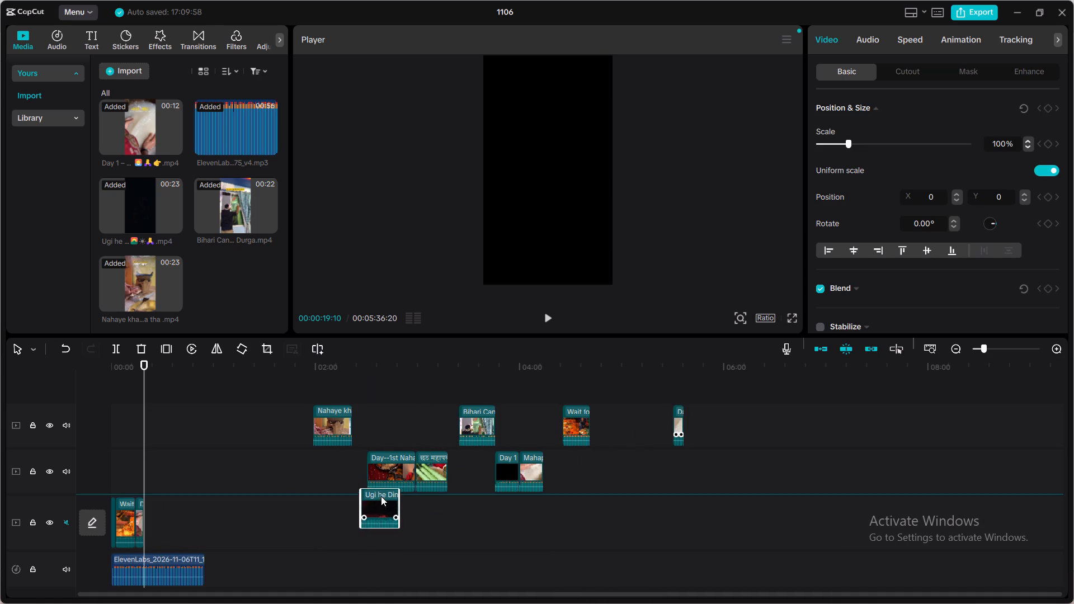
drag(381, 496, 380, 497)
drag(370, 472, 364, 516)
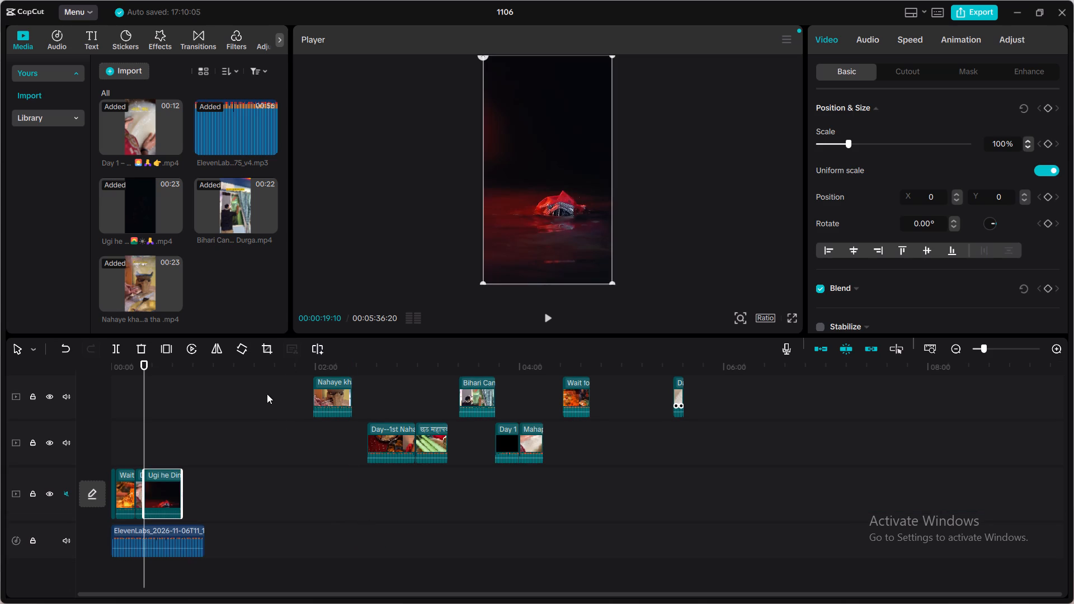
Preview the "Ugi he Din…" clip with the voiceover from 00:00:19:10 to about 00:00:34:13.
click(545, 314)
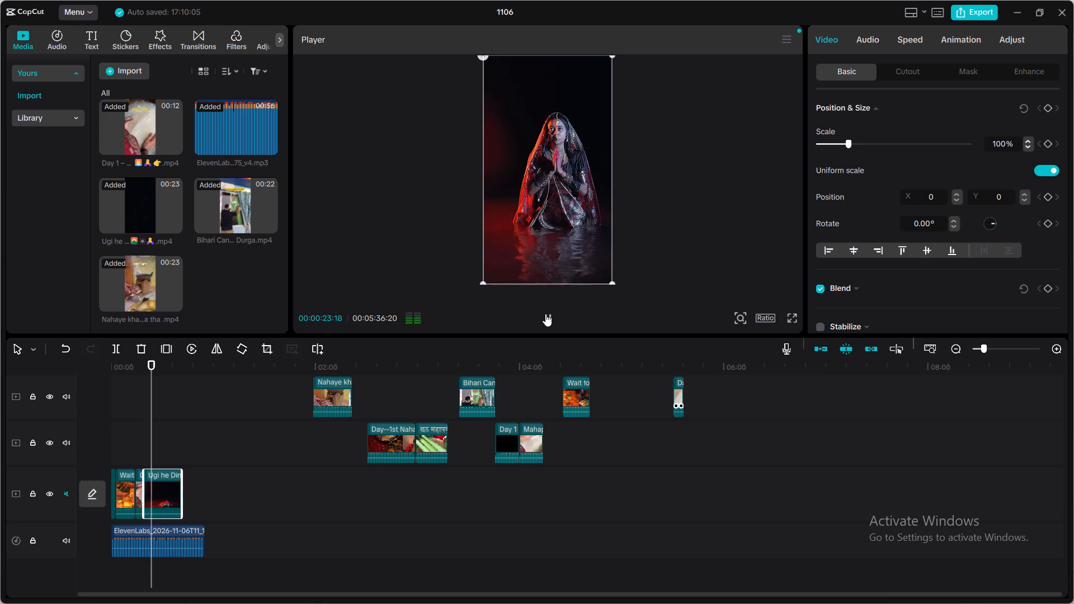
click(545, 314)
click(545, 314)
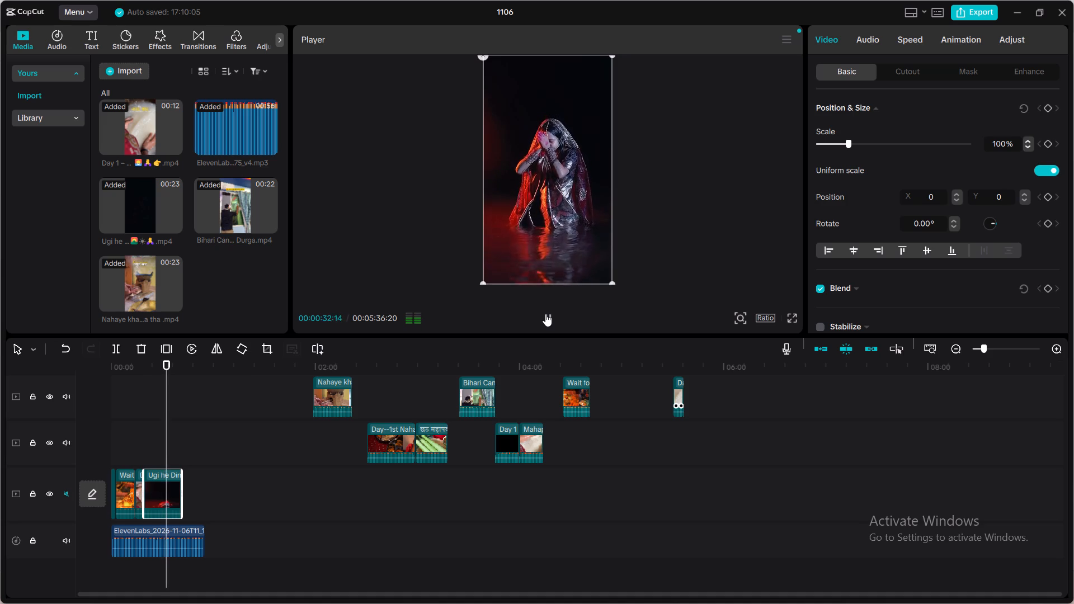
click(545, 314)
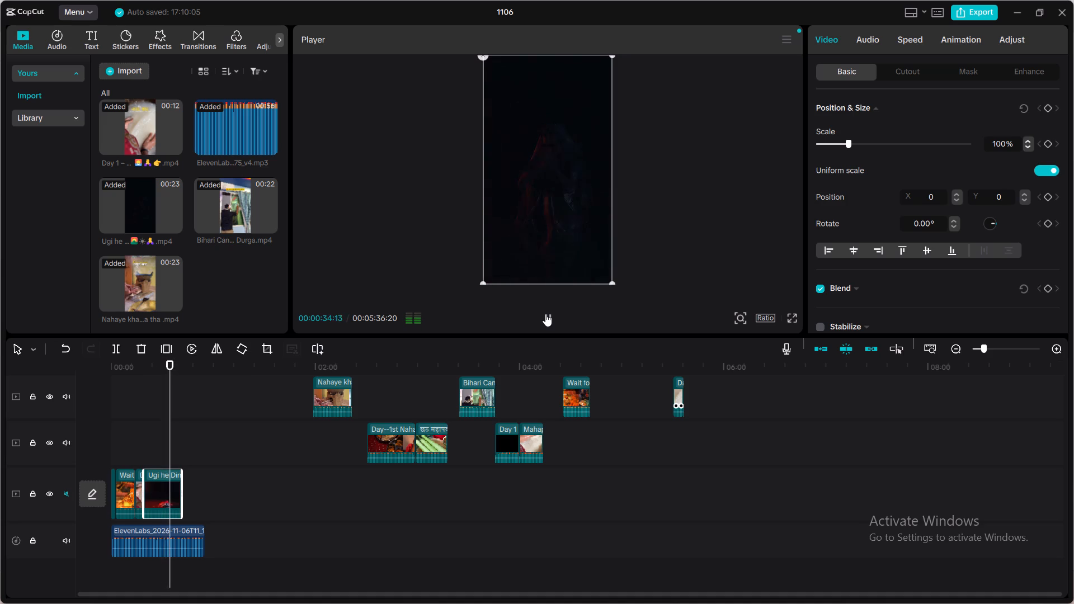
Continue previewing the "Ugi he Din…" clip with the voiceover to about 00:00:37:08.
click(545, 314)
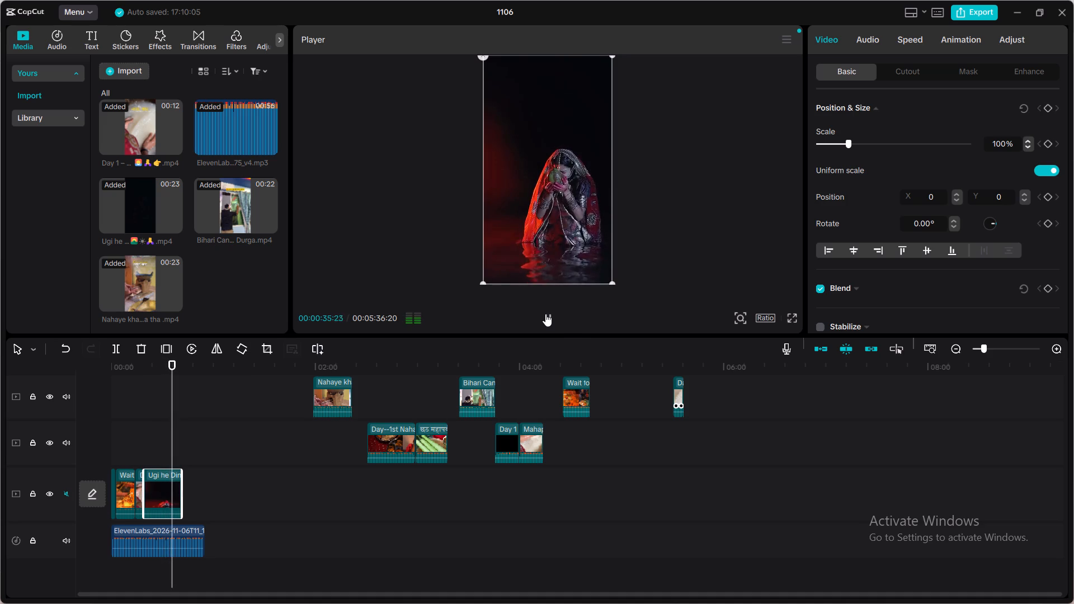
click(545, 314)
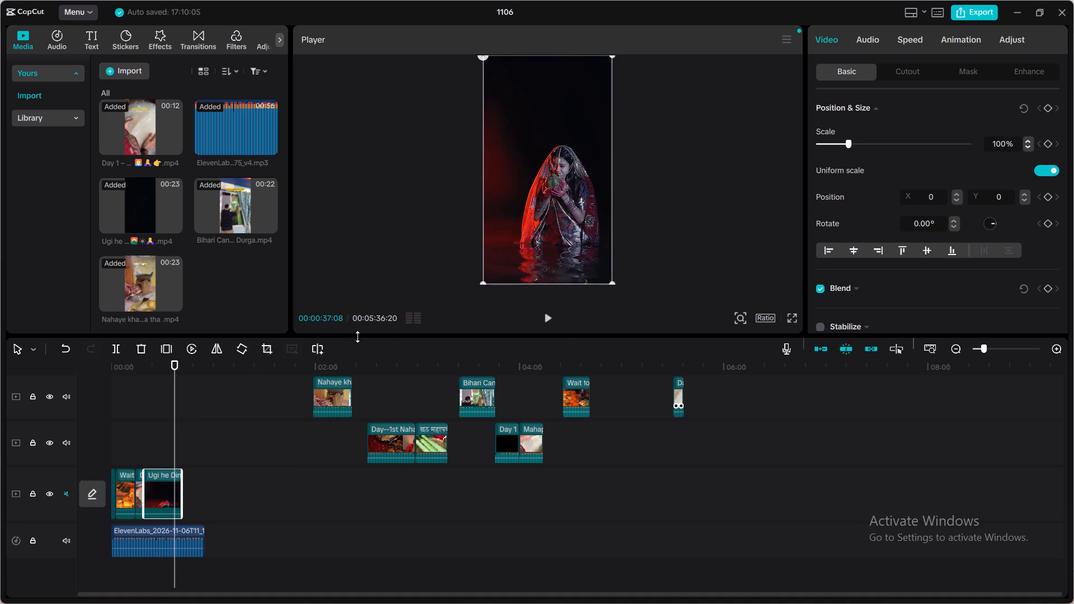
Set the playback speed of the "Ugi he Din…" clip on the main track to 1.69x.
click(139, 430)
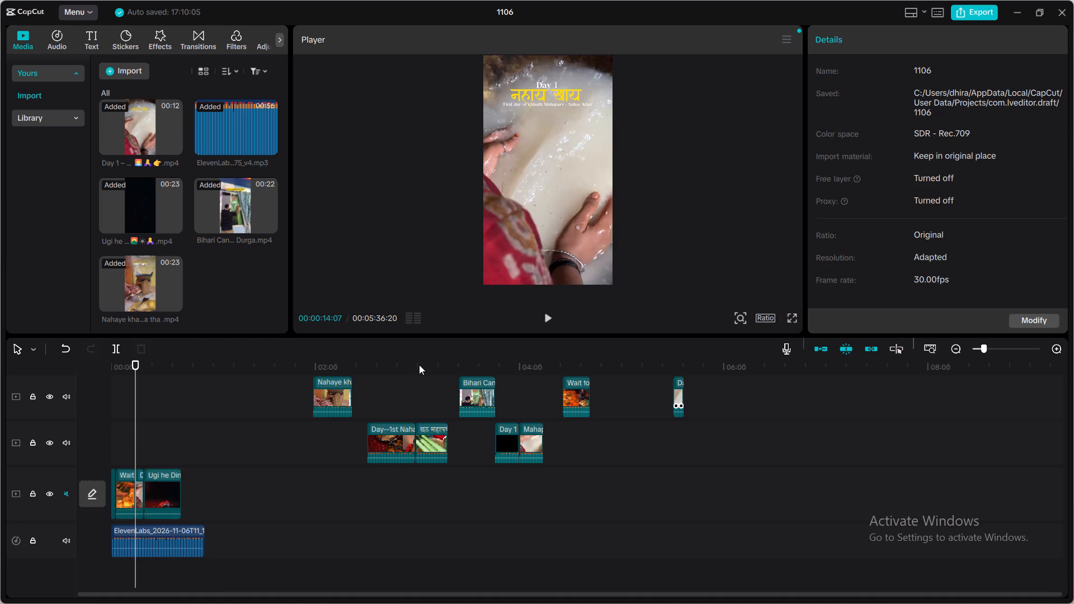
click(167, 473)
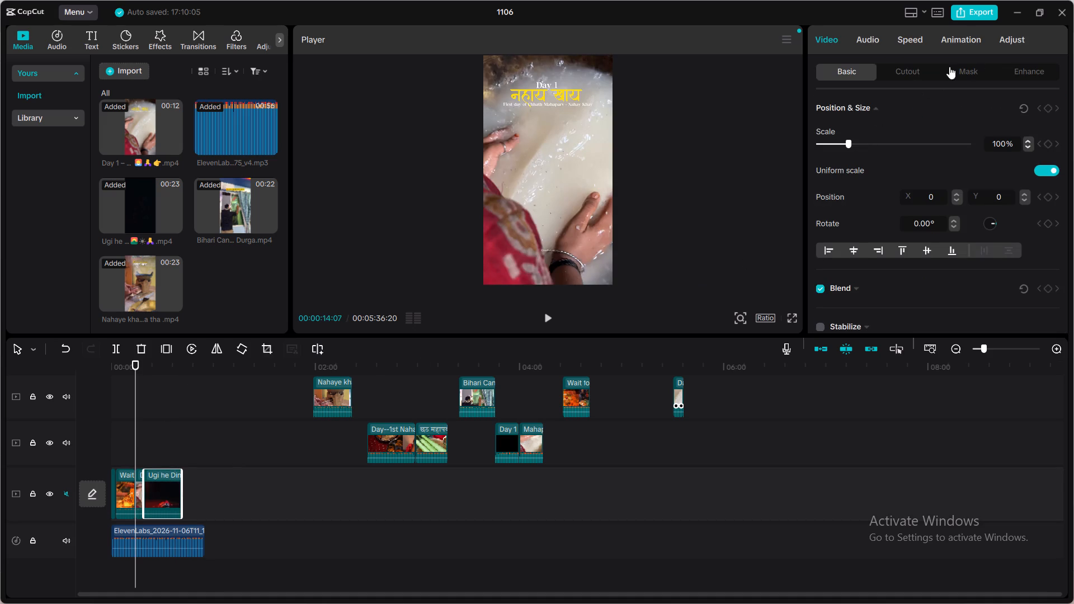
click(915, 36)
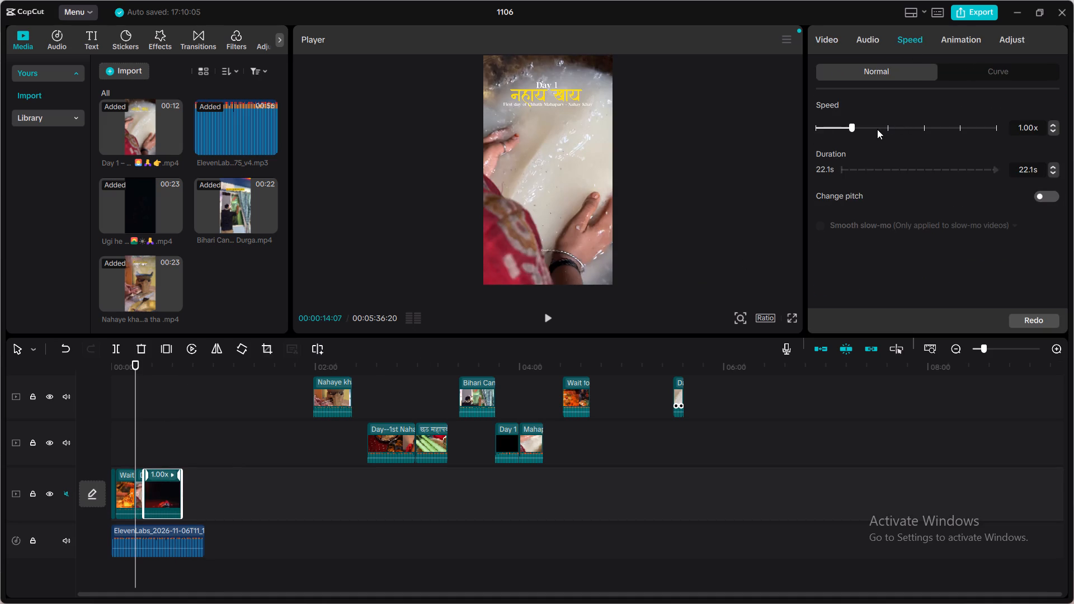
click(877, 129)
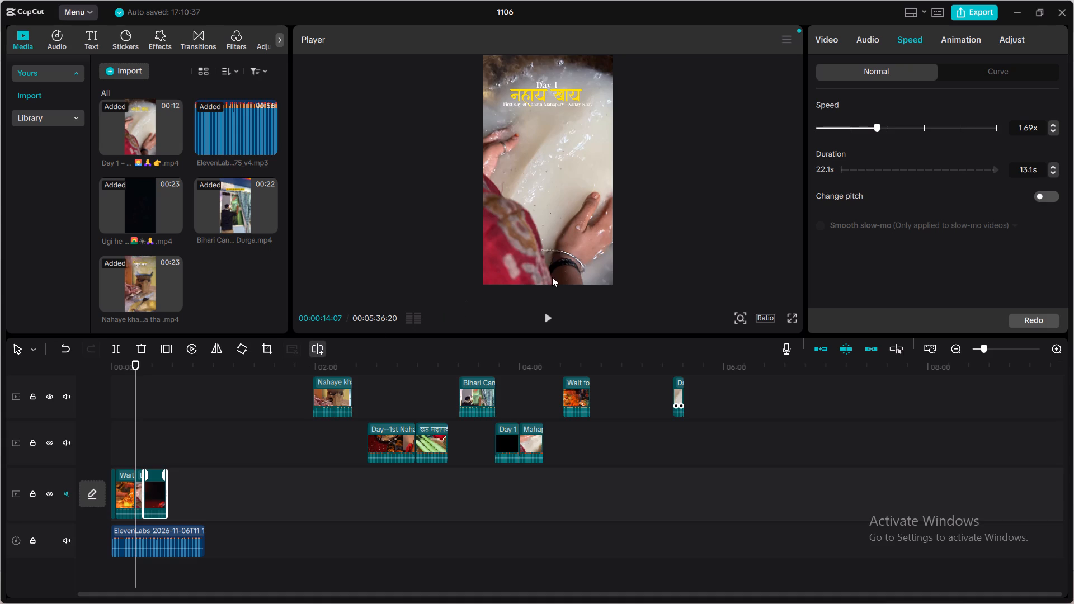
Preview the sped-up "Ugi he Din…" clip with the voiceover, replaying it from its start at 00:00:19:10 to about 00:00:22:24.
click(545, 315)
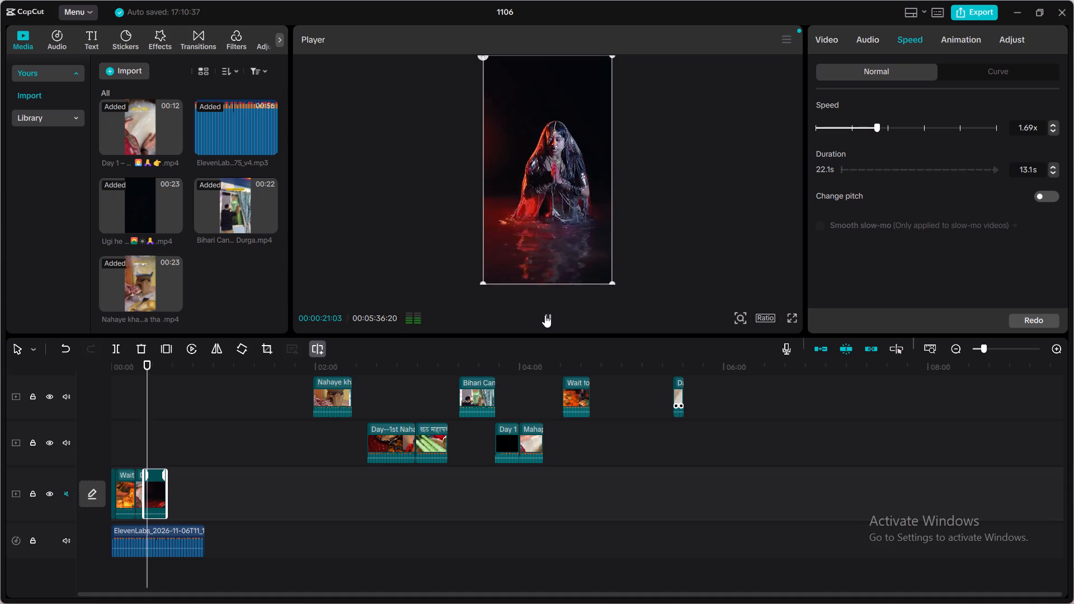
click(545, 315)
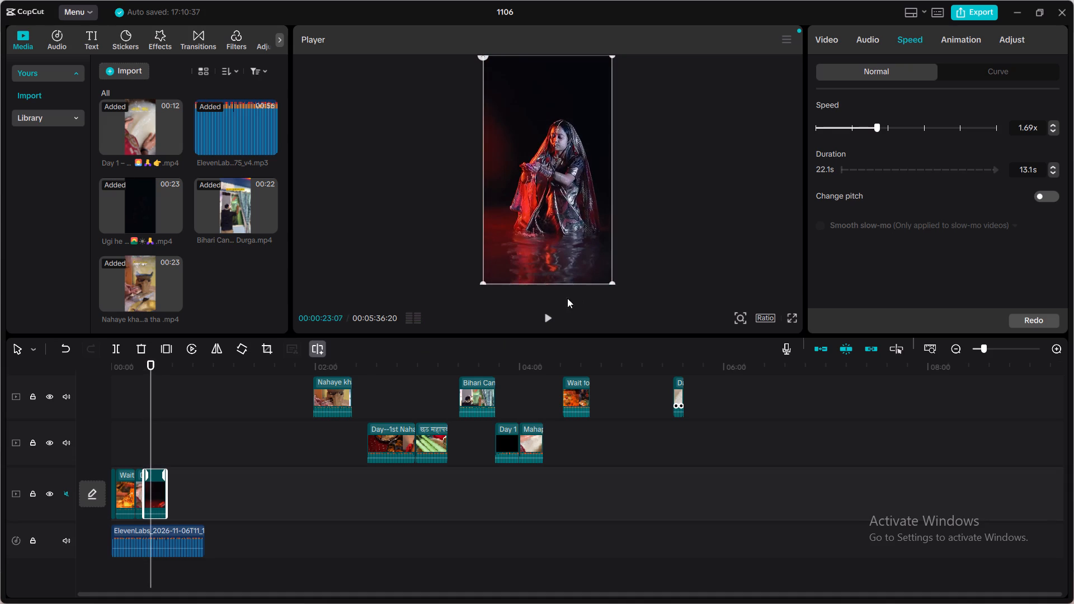
double_click(549, 317)
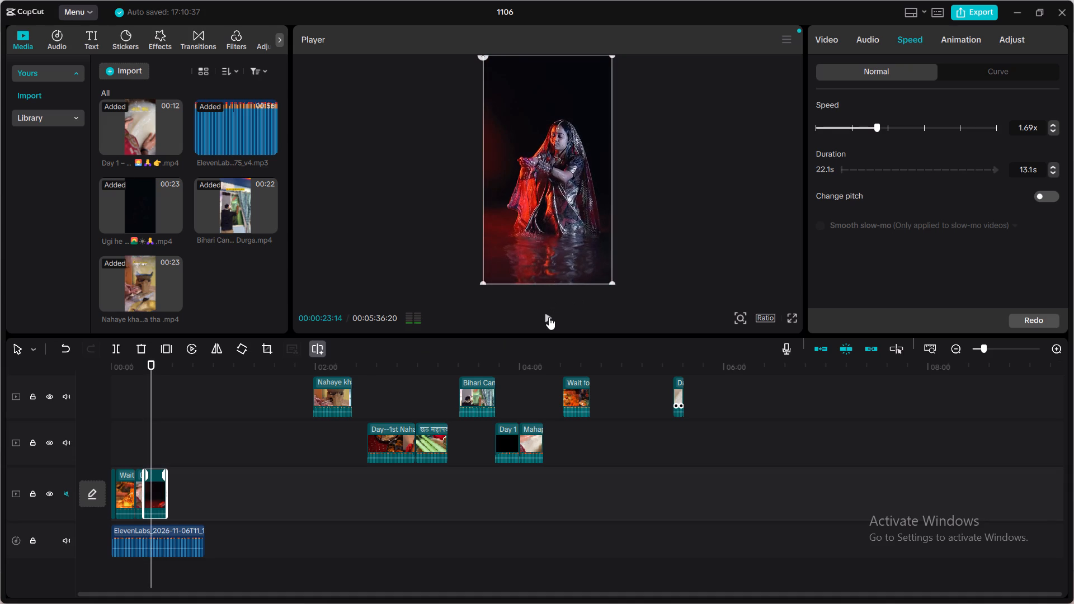
click(149, 410)
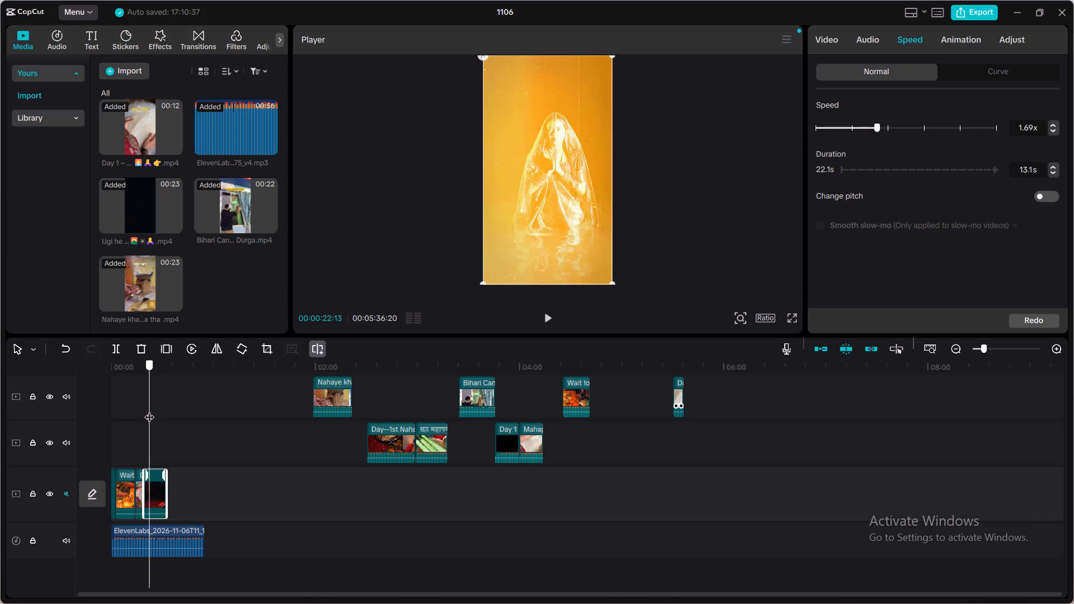
click(545, 317)
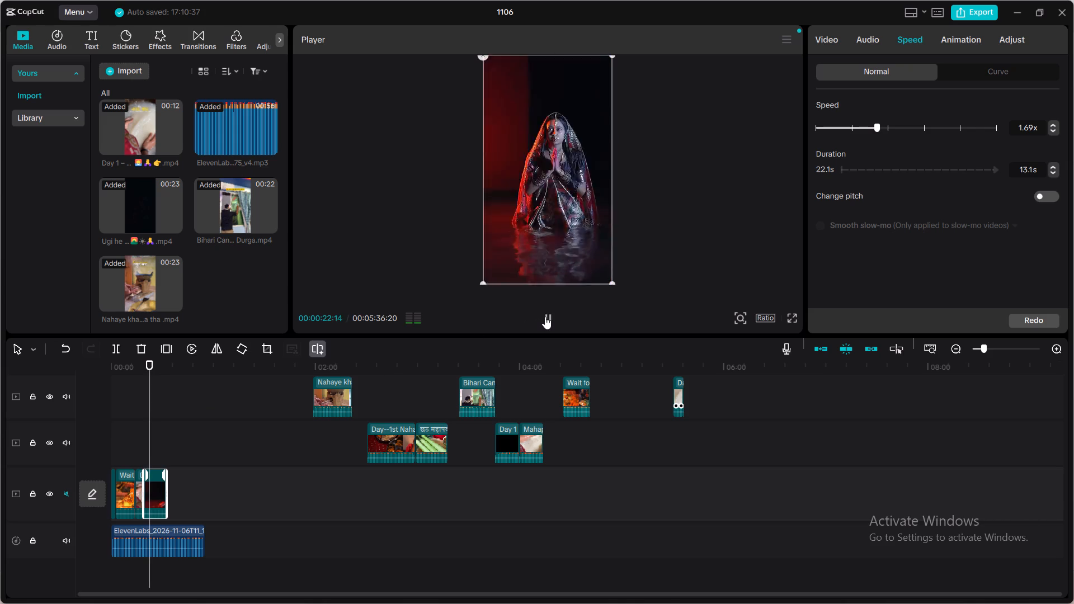
click(545, 317)
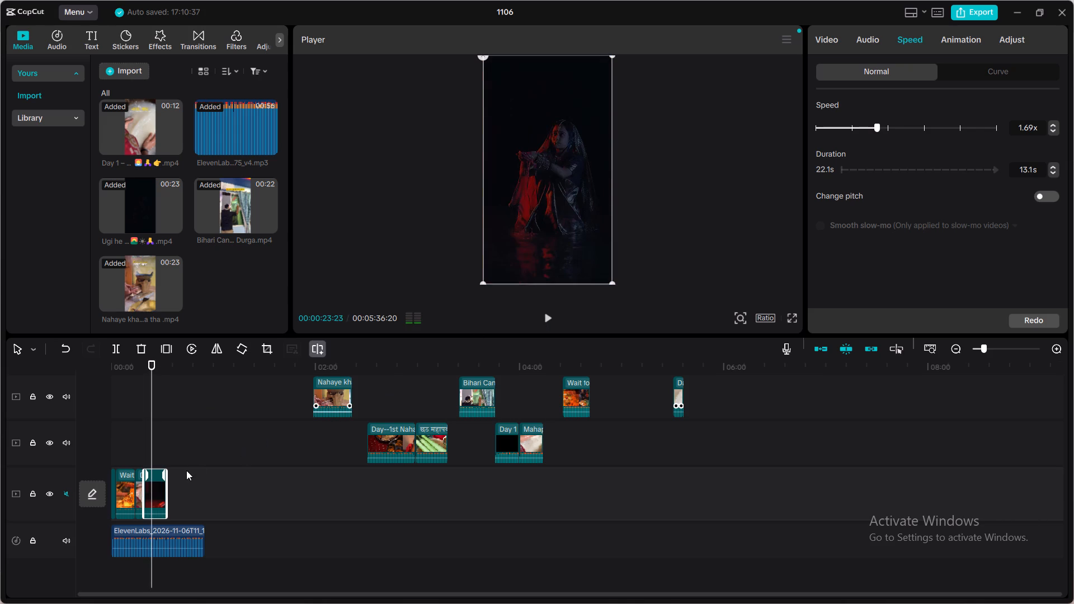
click(152, 364)
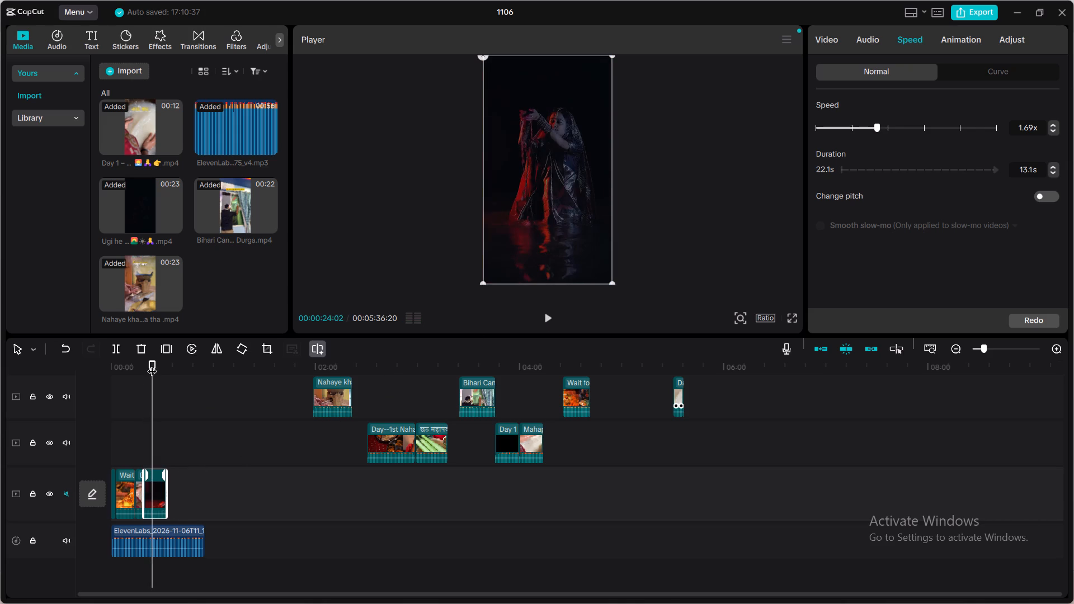
click(146, 366)
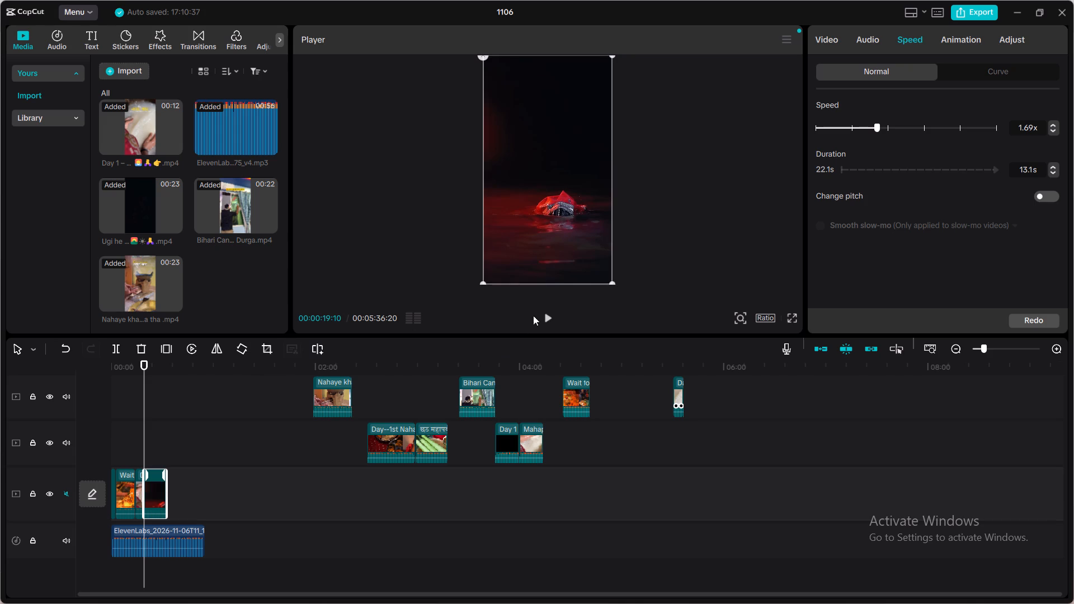
click(549, 317)
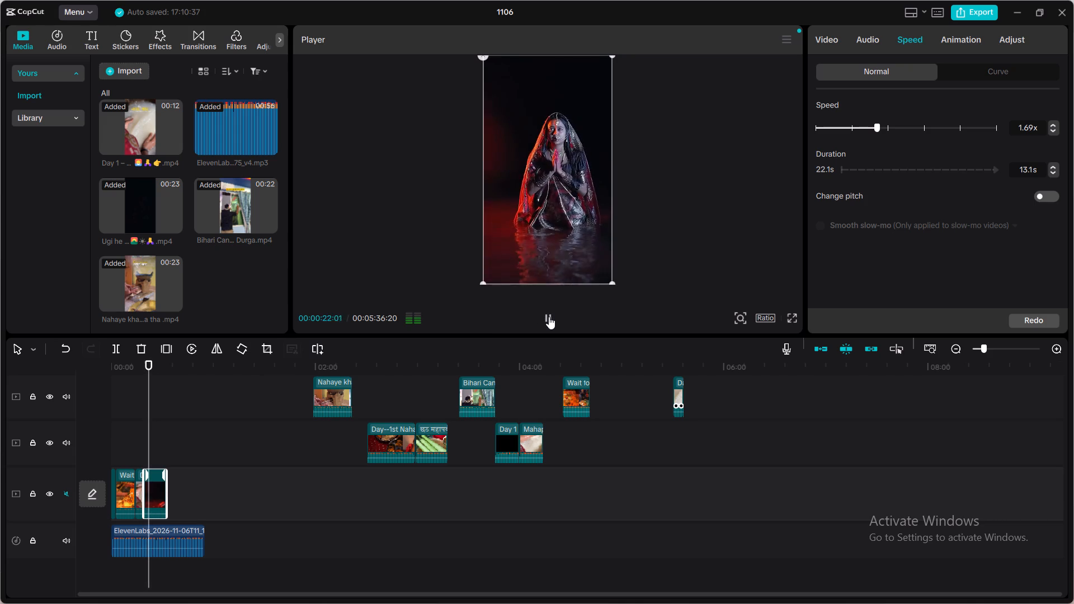
click(549, 317)
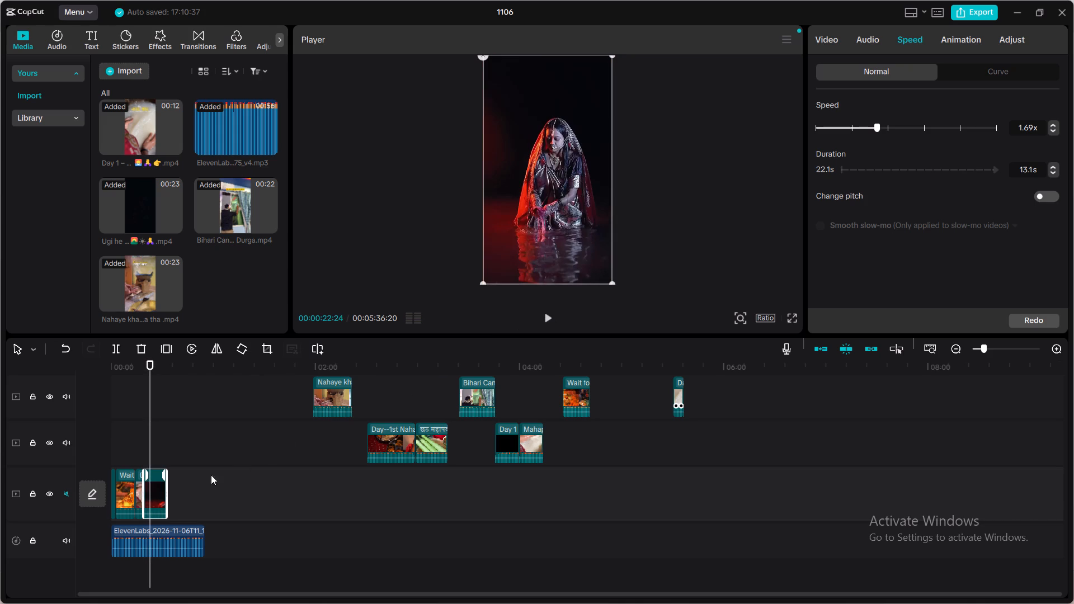
Play the sped-up "Ugi he Din…" clip from 00:00:19:10 with the voiceover and split it at 00:00:23:00.
click(170, 483)
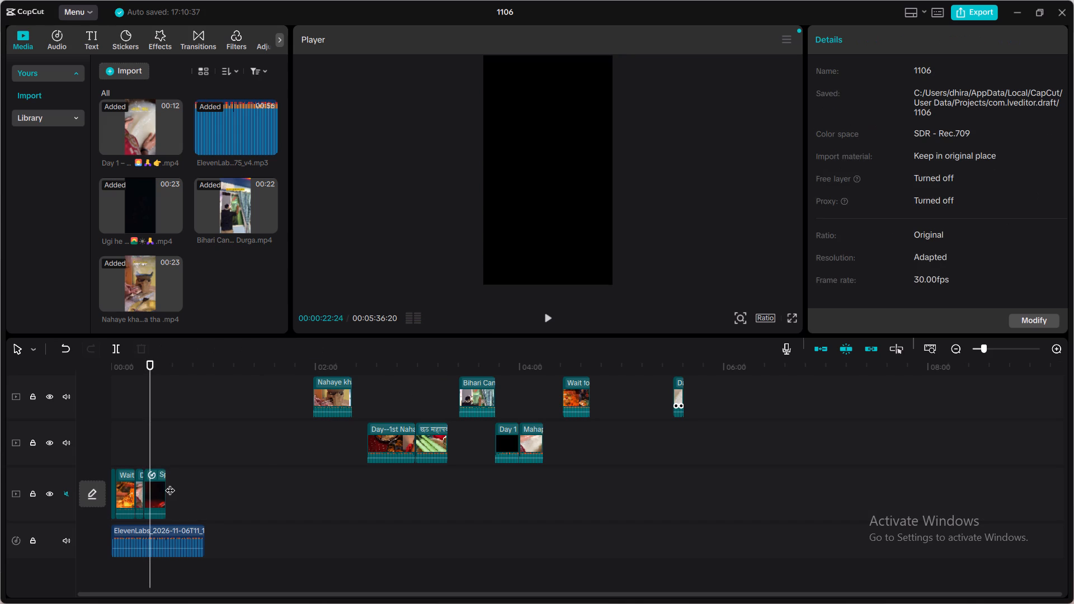
click(144, 455)
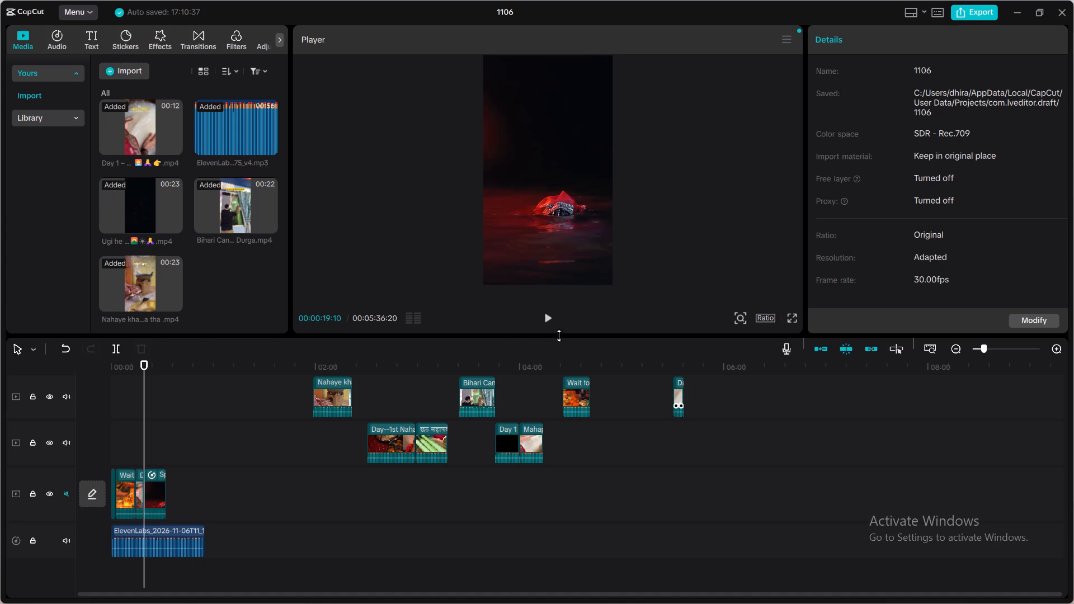
click(550, 314)
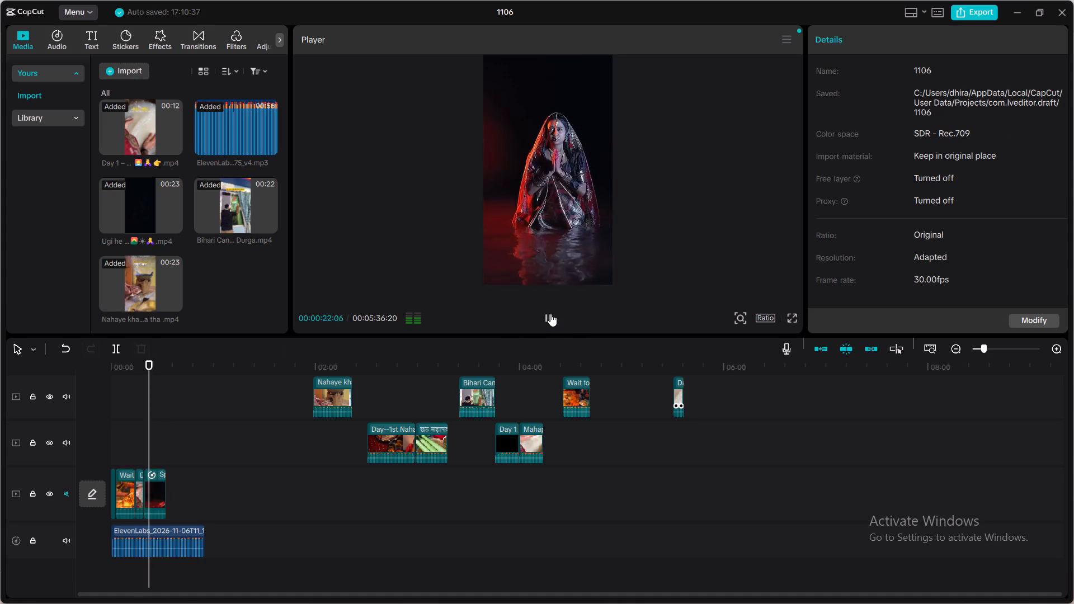
click(550, 314)
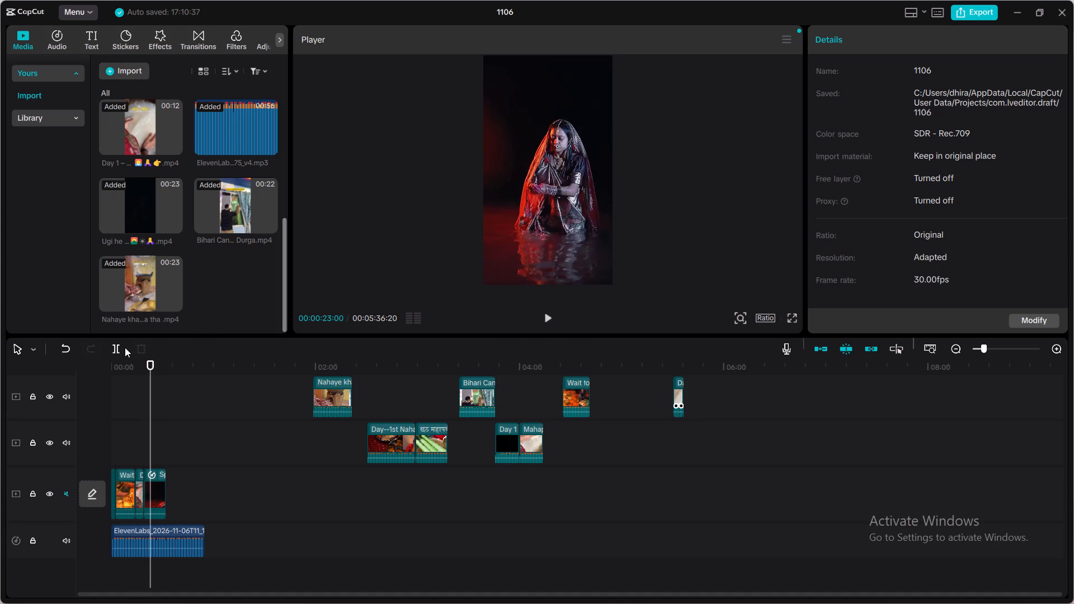
click(158, 470)
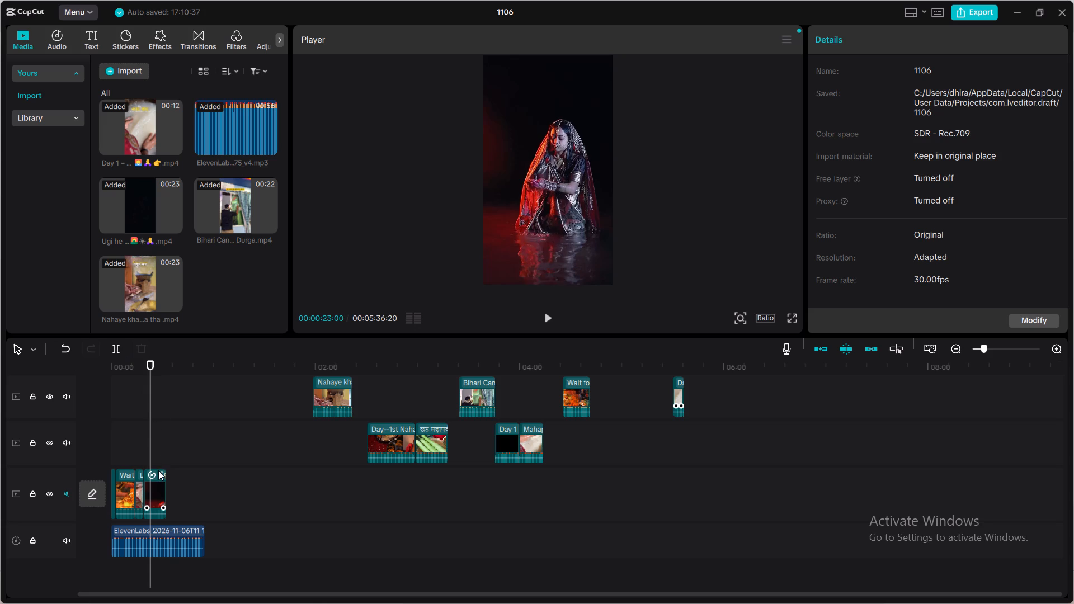
click(115, 348)
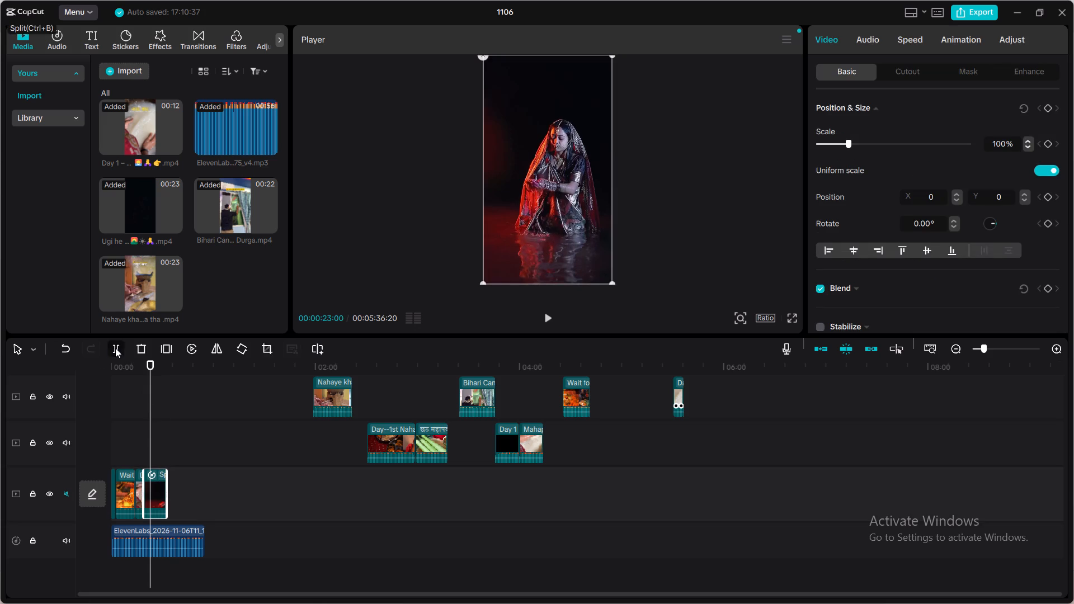
Move the "Ugi he Din…" clip's part after the split to the middle track at about 04:25, past the "Mahap…" clip.
drag(157, 474, 298, 454)
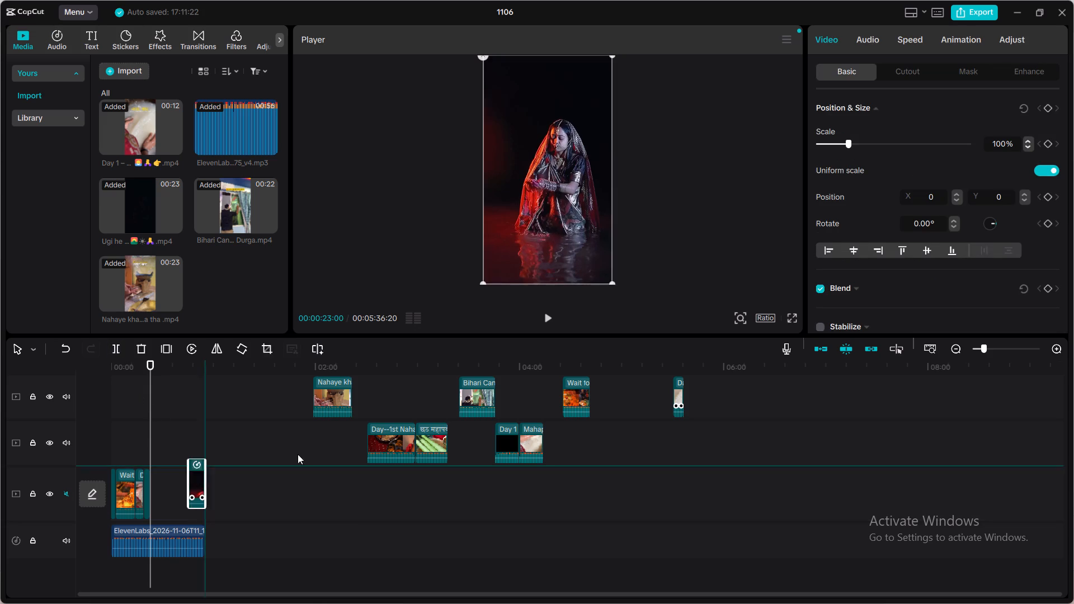
drag(298, 454, 568, 430)
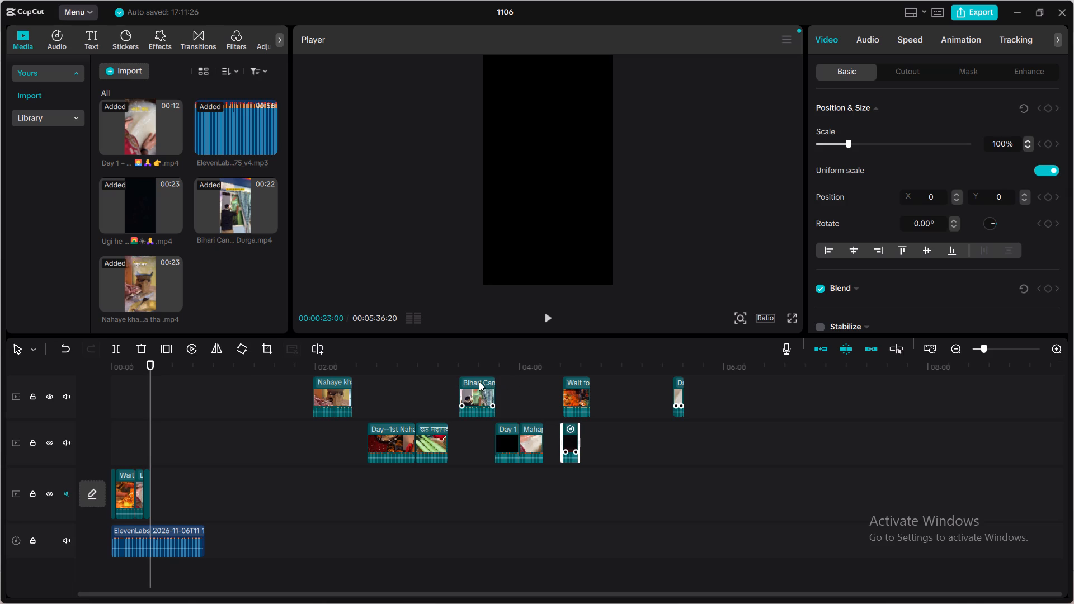
Move the "Bihari Can…" clip from the top track to the main track, directly after the shortened "Ugi he Din…" clip at 00:00:23:00.
drag(478, 381, 408, 487)
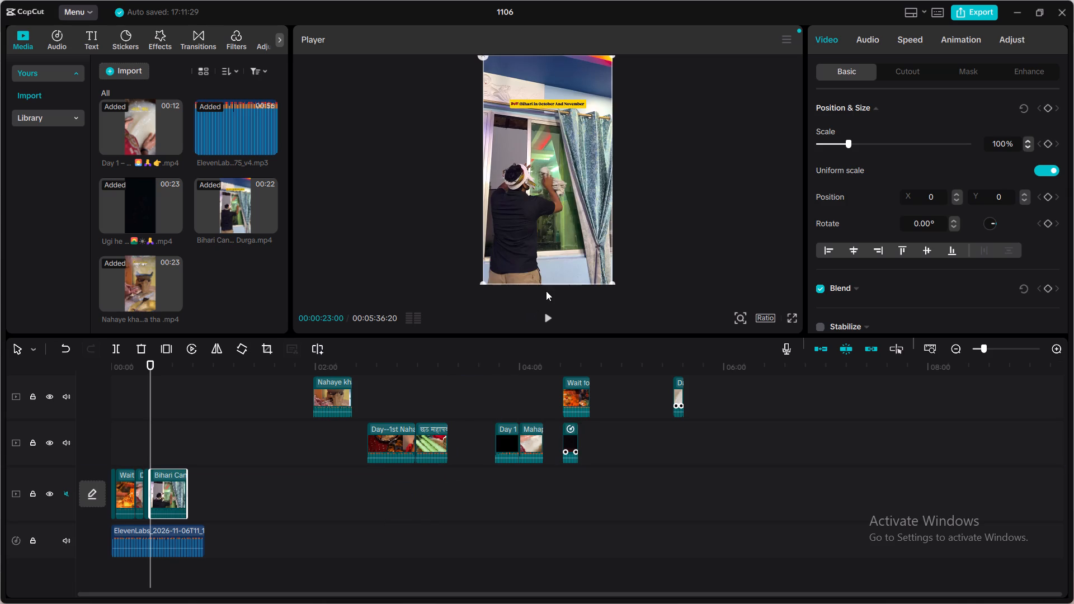
Preview the "Bihari Can…" clip with the voiceover from 00:00:23:00 to about 00:00:34:01.
click(545, 314)
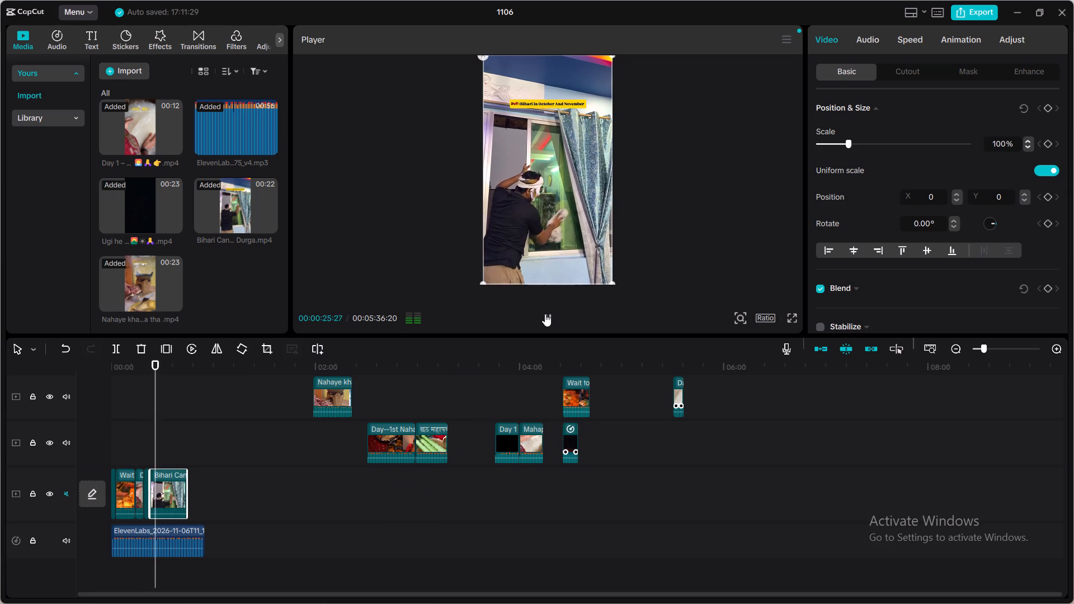
click(545, 314)
click(545, 314)
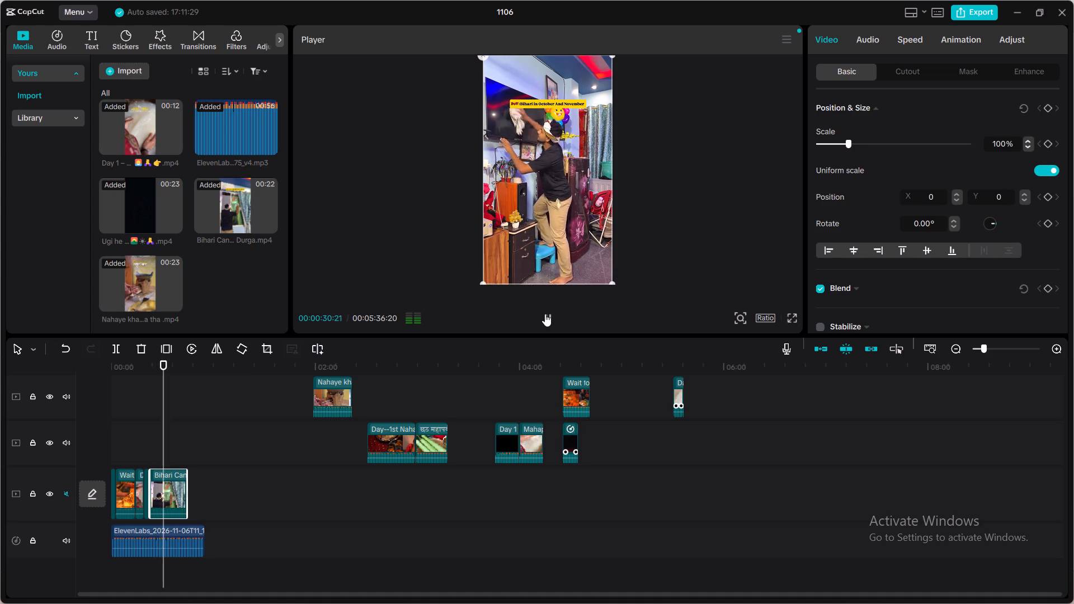
click(545, 314)
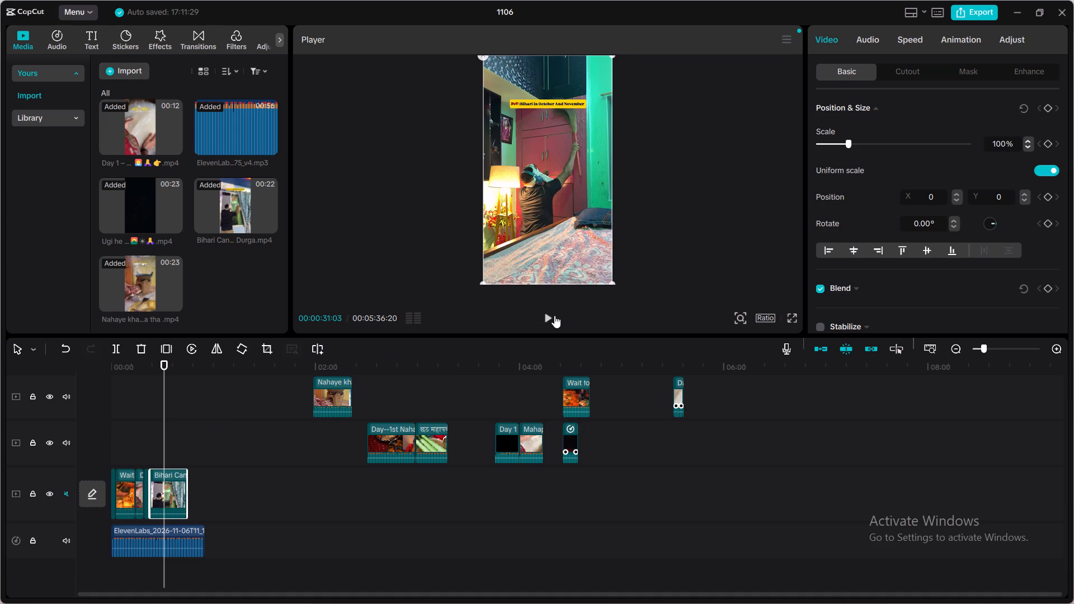
click(548, 314)
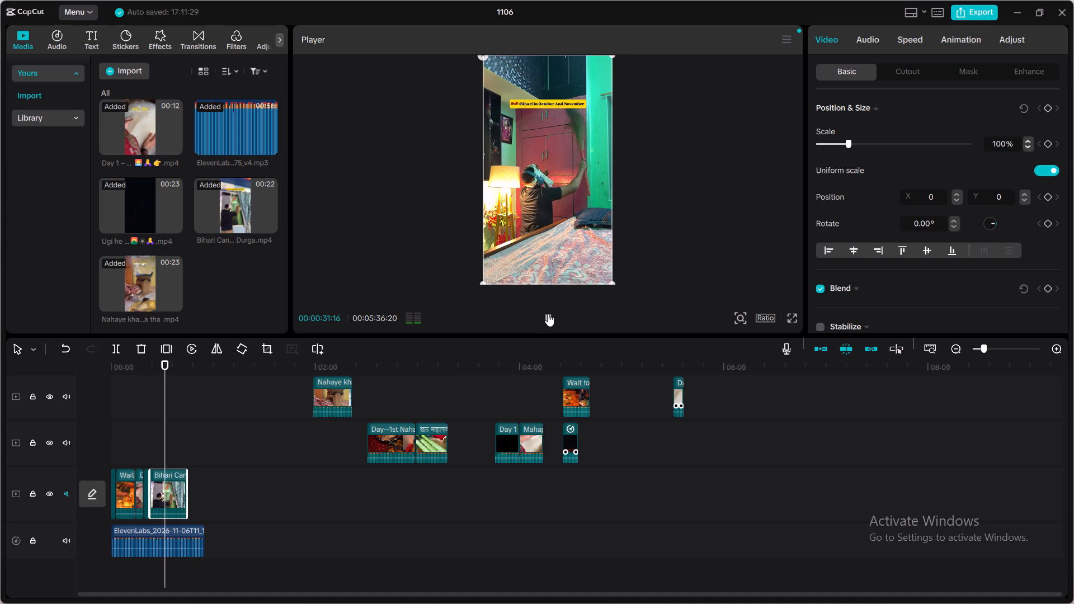
click(548, 314)
click(548, 314)
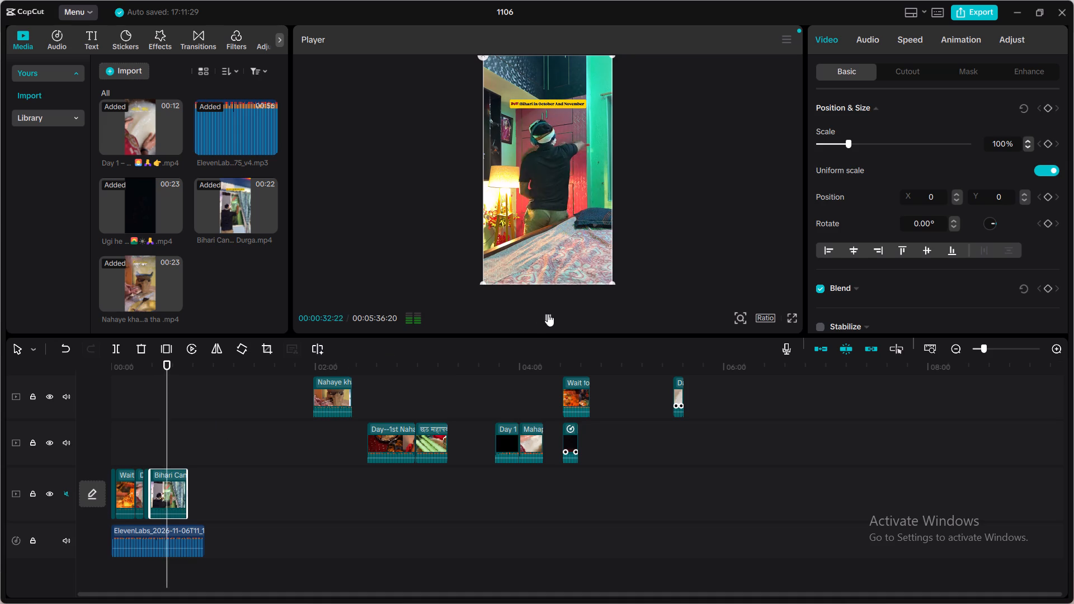
click(548, 314)
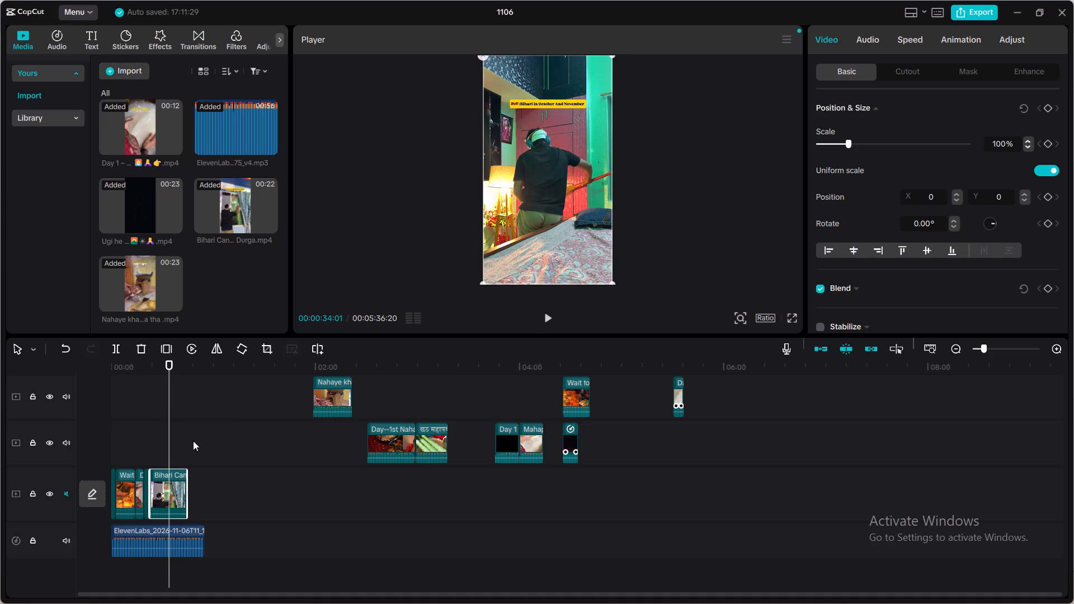
Play the "Bihari Can…" clip from 00:00:23:00 with the voiceover and split it at 00:00:25:29.
click(153, 437)
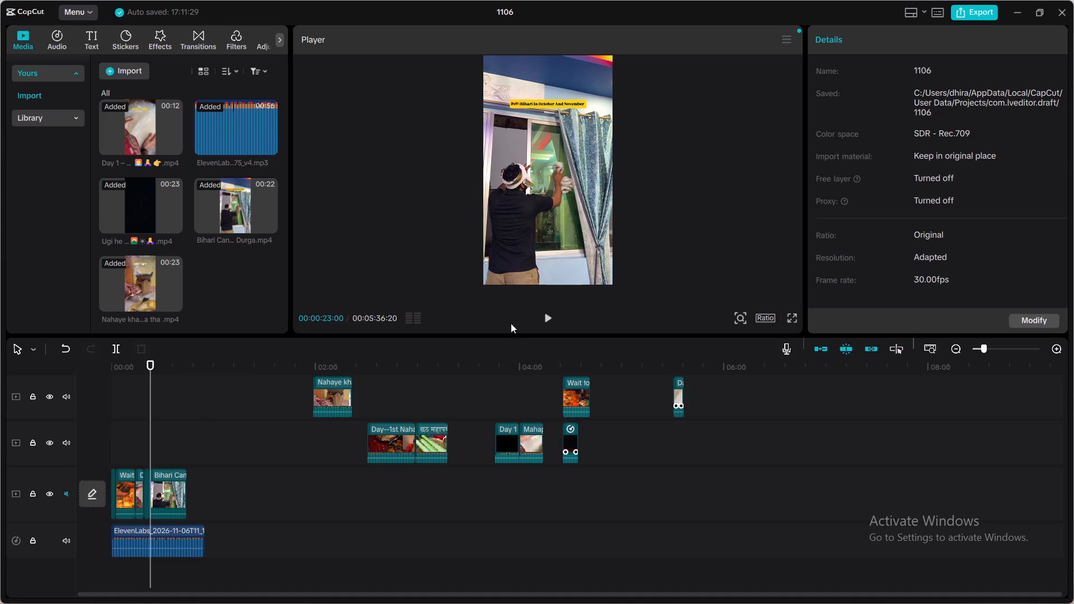
click(540, 314)
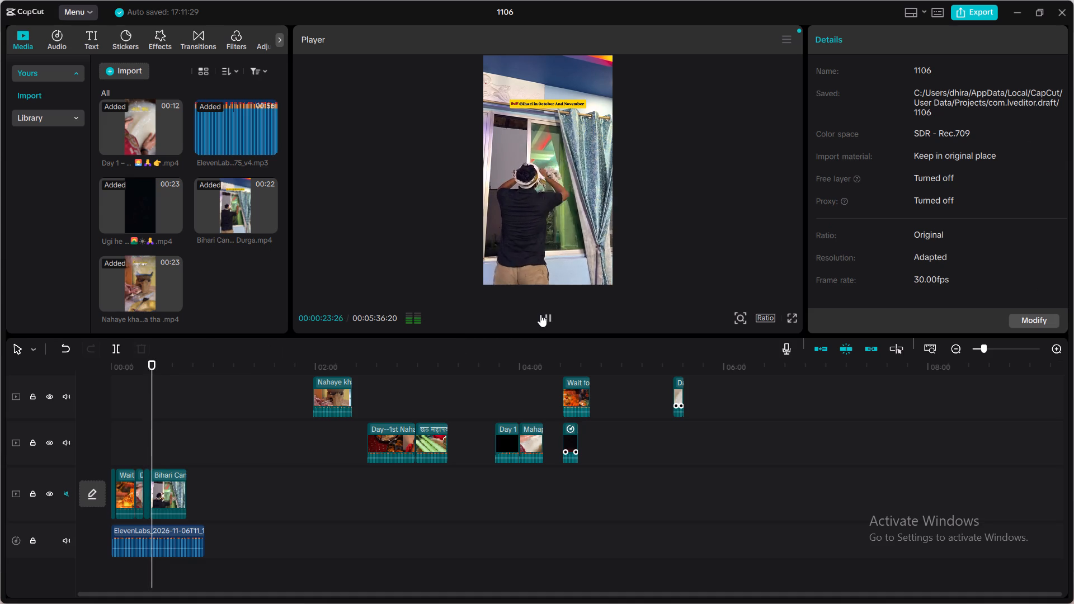
click(548, 314)
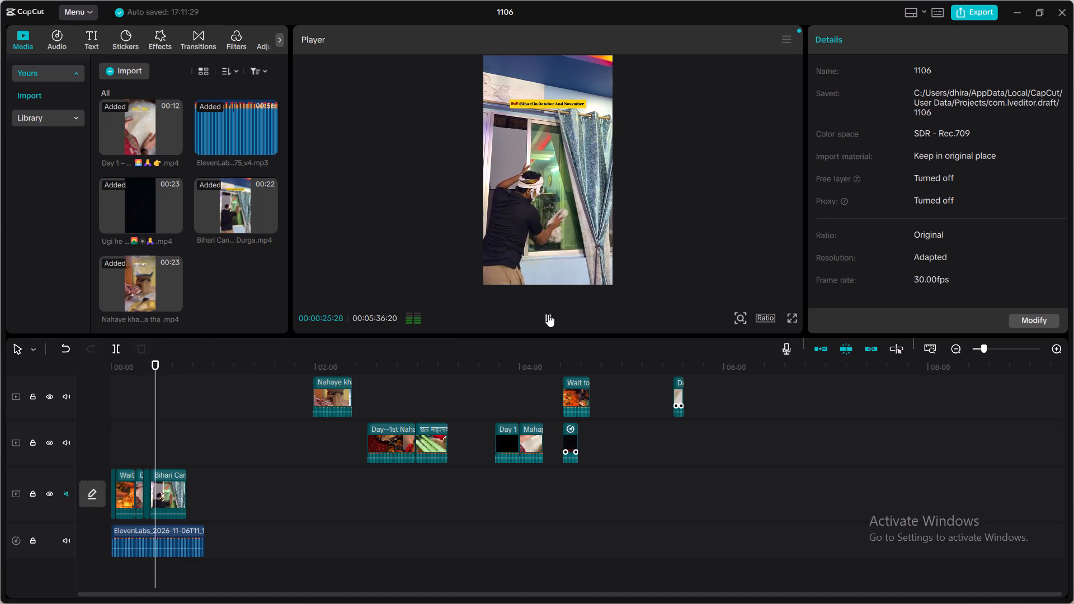
click(176, 478)
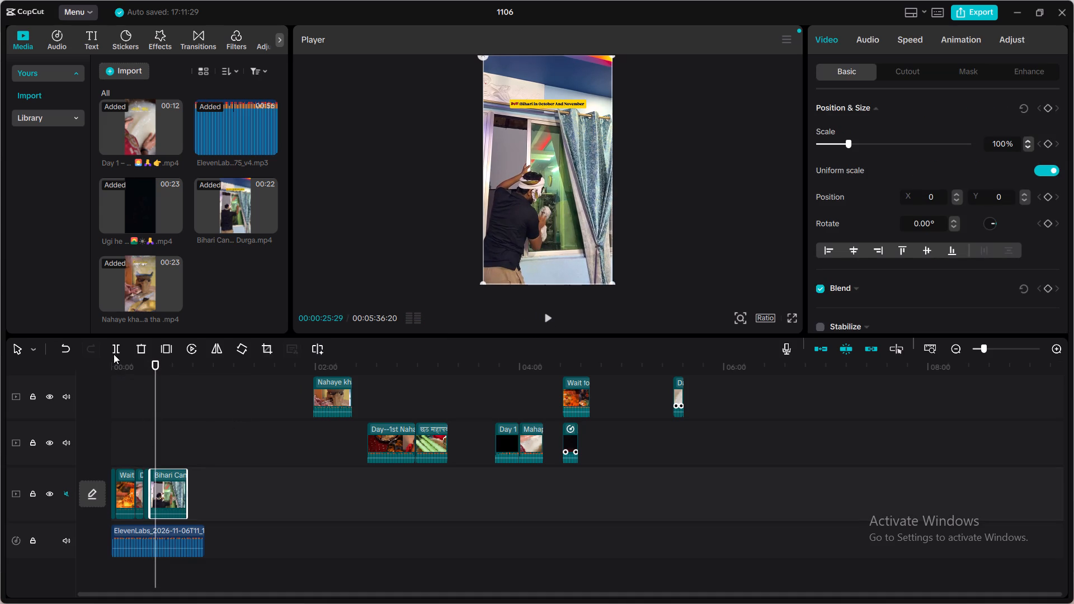
click(112, 347)
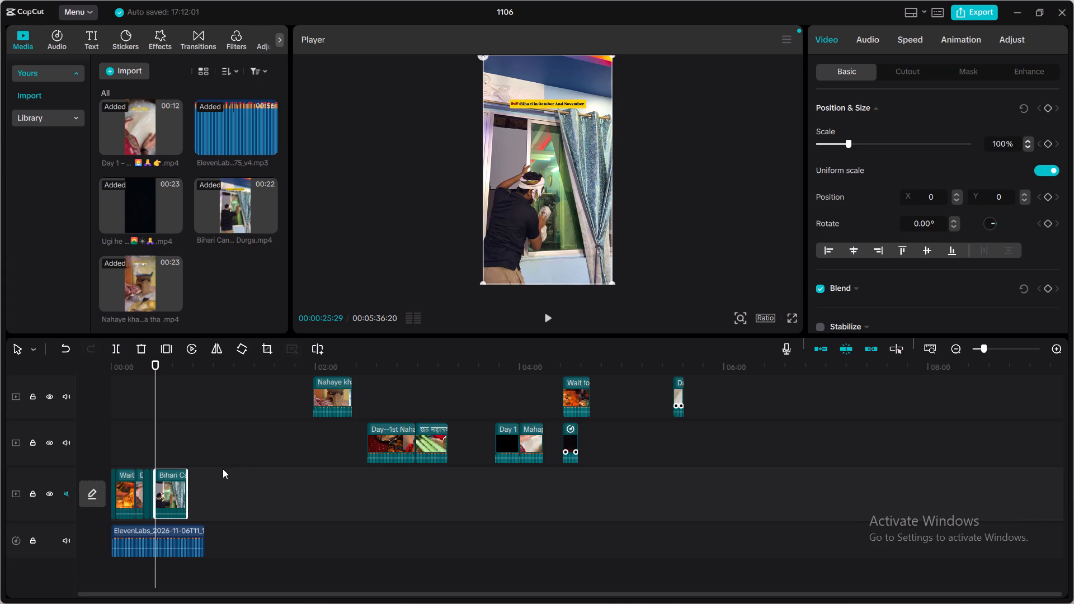
Move the "Bihari Can…" clip's part after the split to the top track at about 03:50, before the "Wait to…" clip.
drag(175, 474, 514, 405)
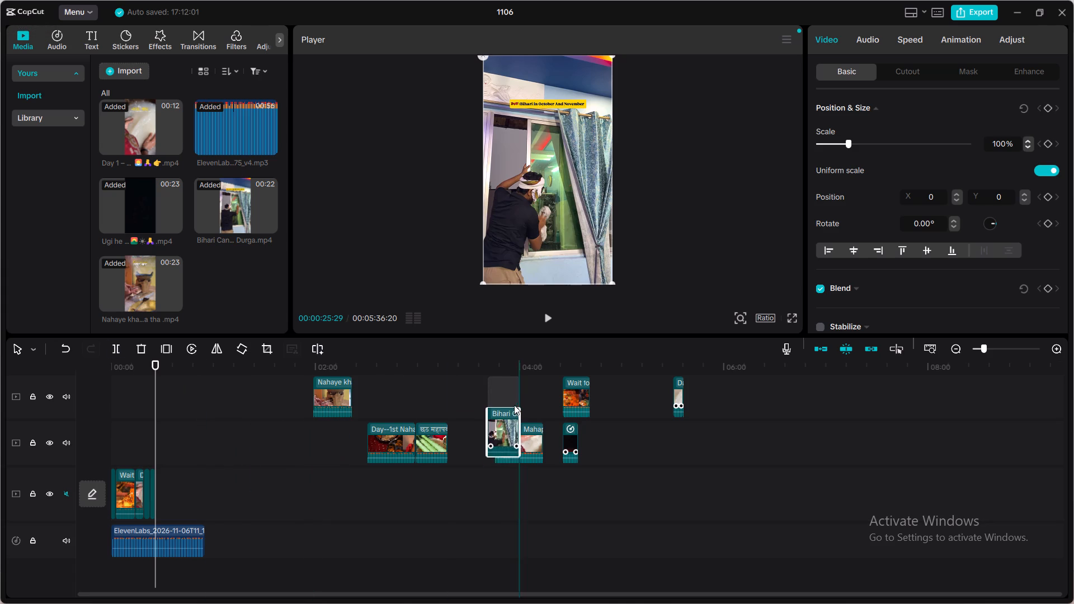
drag(514, 405, 520, 388)
Listen to the voiceover up to 00:00:31:27 and move the top-track "Nahaye kh…" clip to the main track, directly after the shortened "Bihari Can…" clip.
click(552, 319)
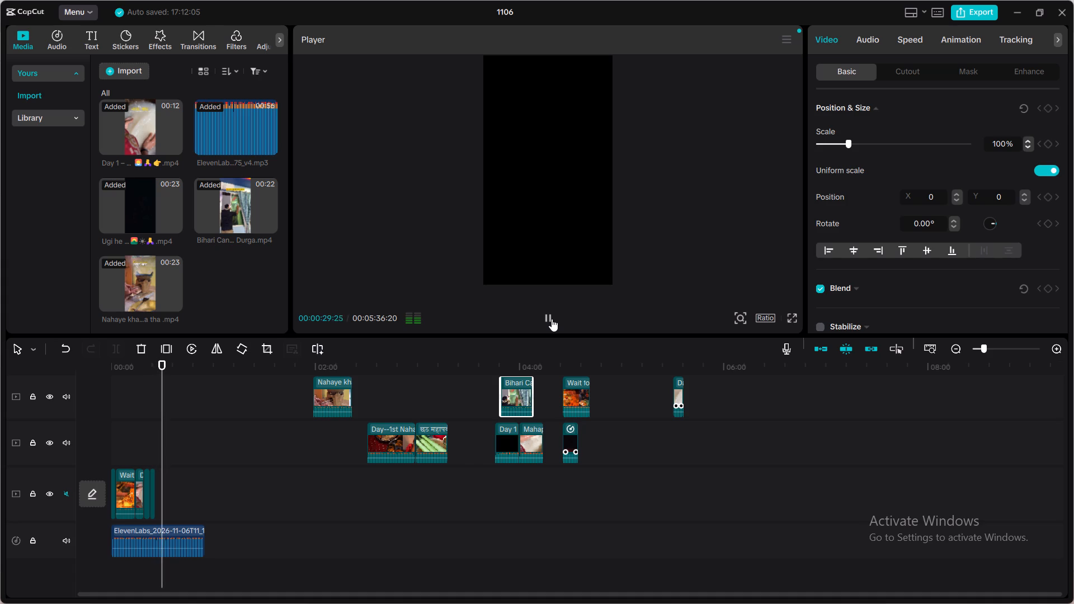
click(550, 316)
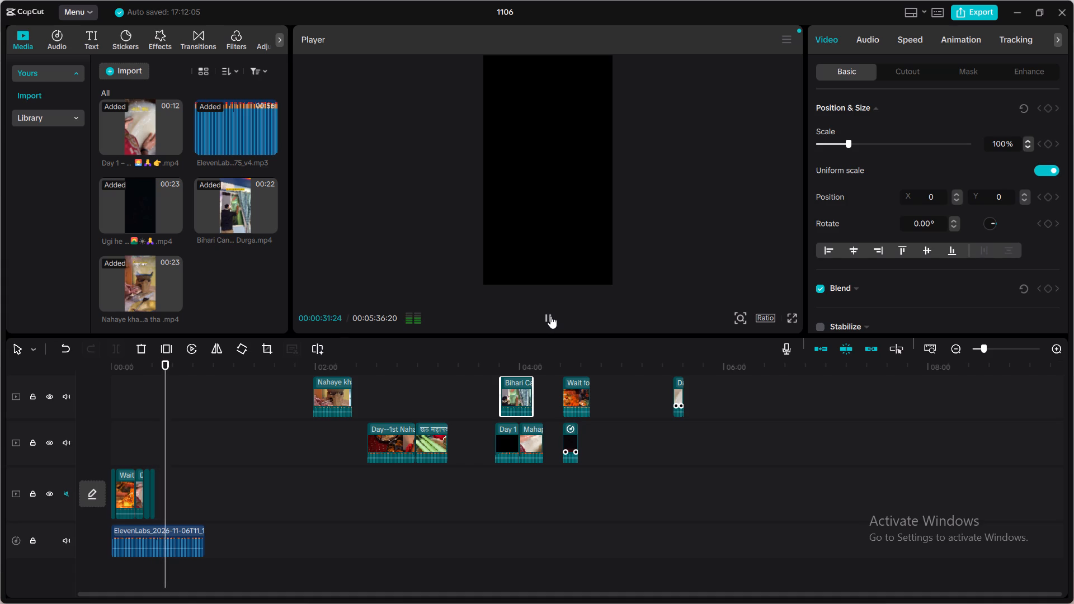
drag(333, 379, 331, 383)
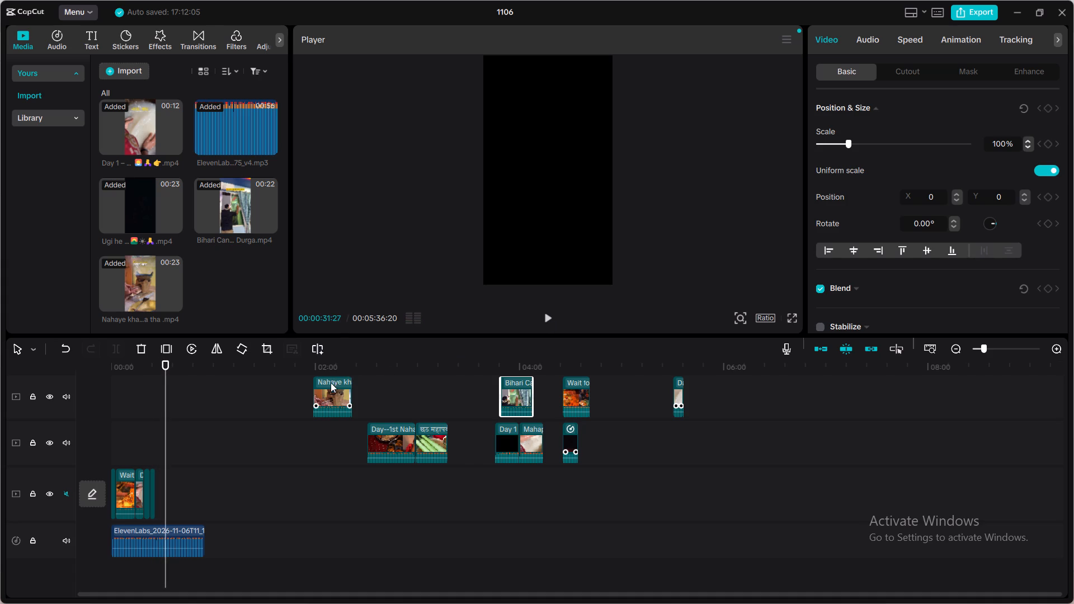
drag(331, 383, 305, 466)
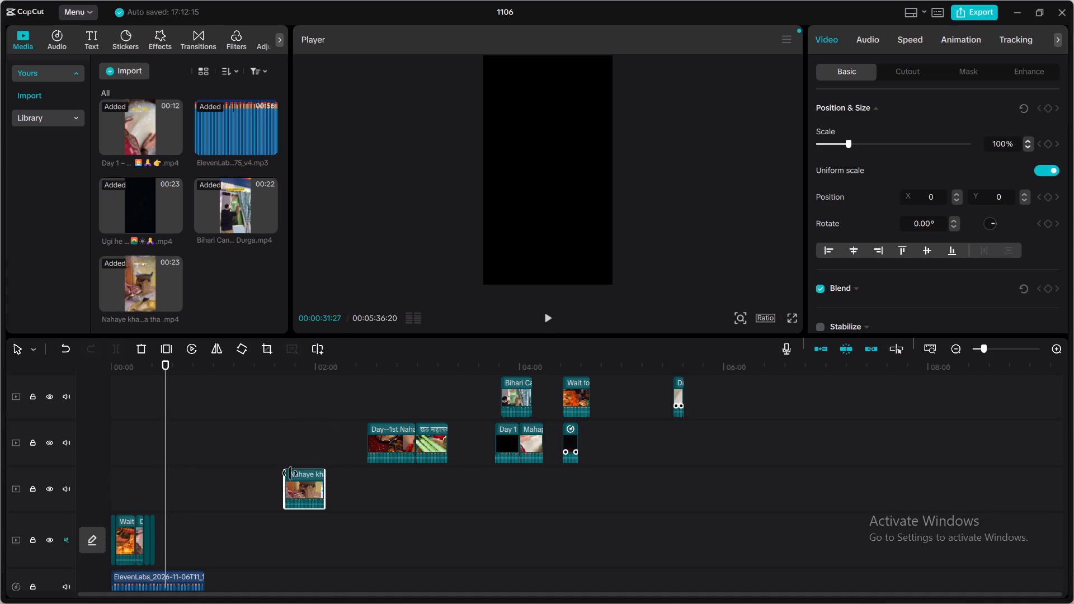
drag(304, 470, 294, 517)
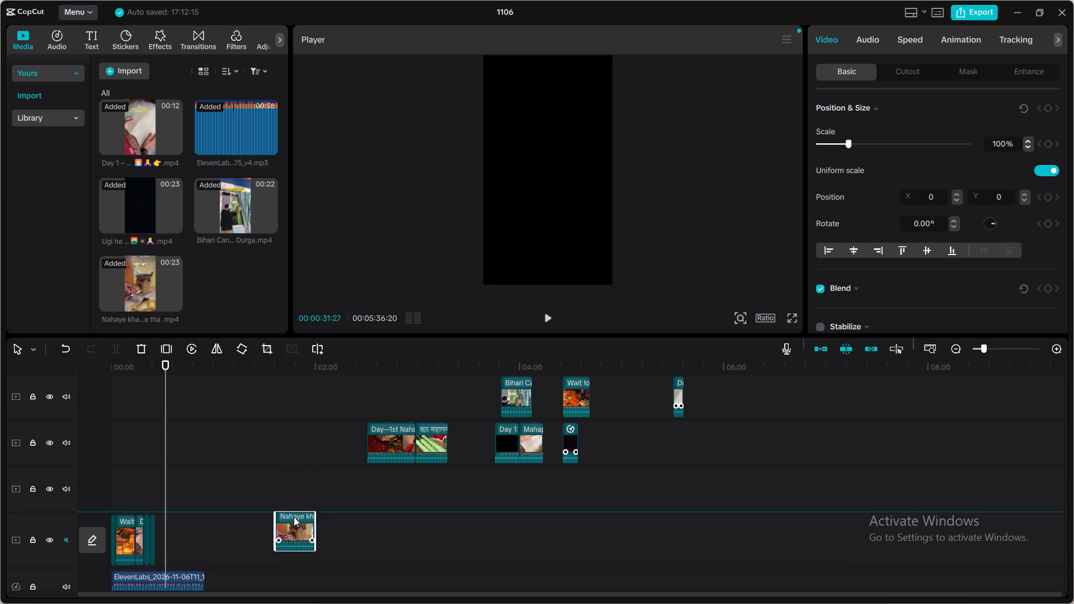
drag(294, 517, 293, 517)
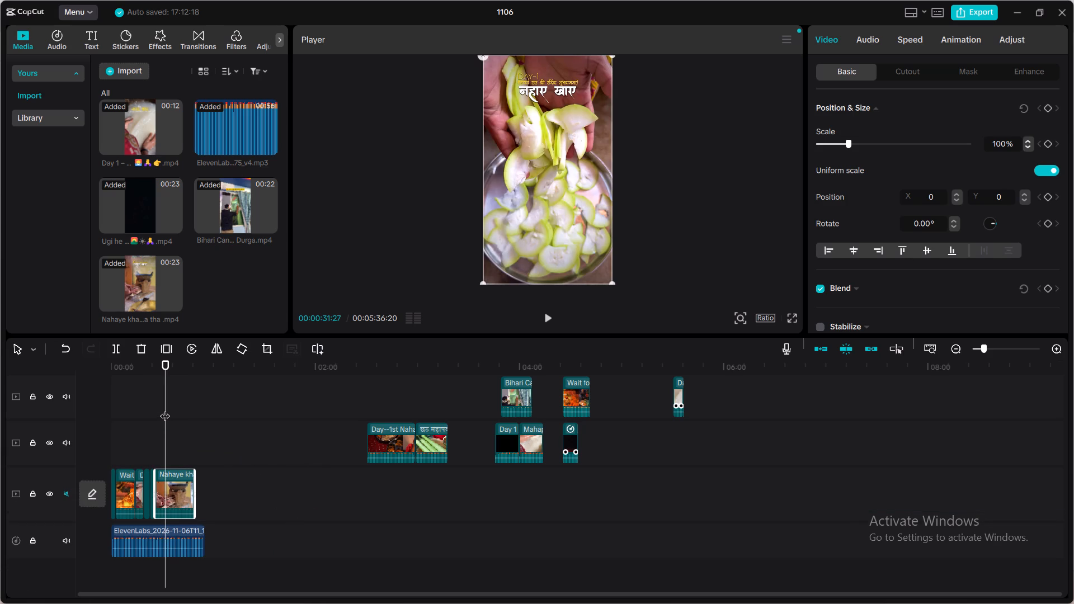
Preview the "Nahaye kh…" clip with the voiceover from 00:00:25:29 to 00:00:37:06, pausing along the way.
drag(165, 409, 156, 409)
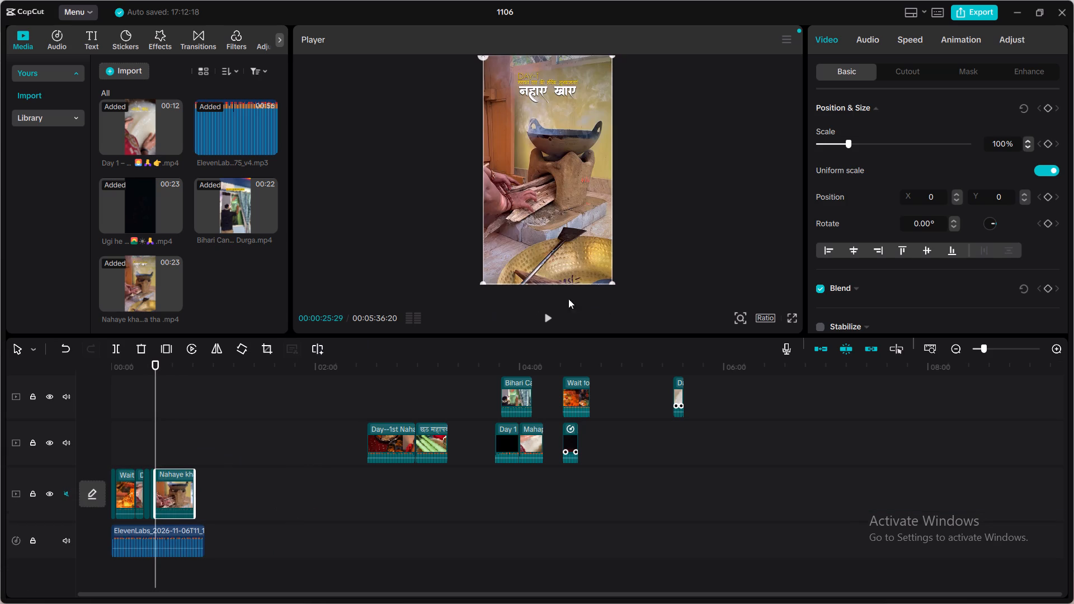
click(544, 315)
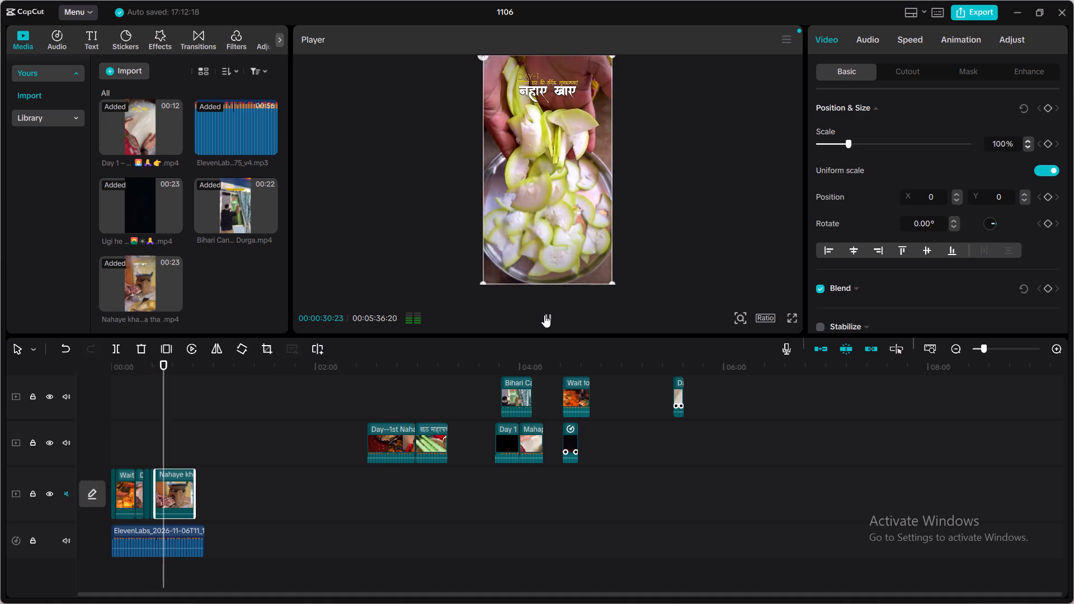
click(544, 315)
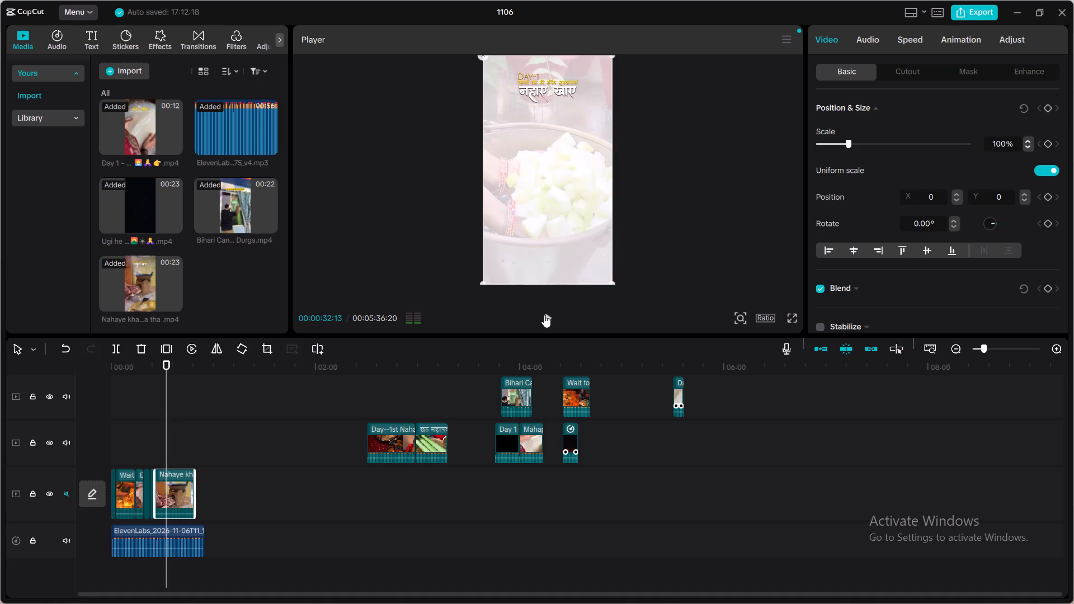
click(544, 315)
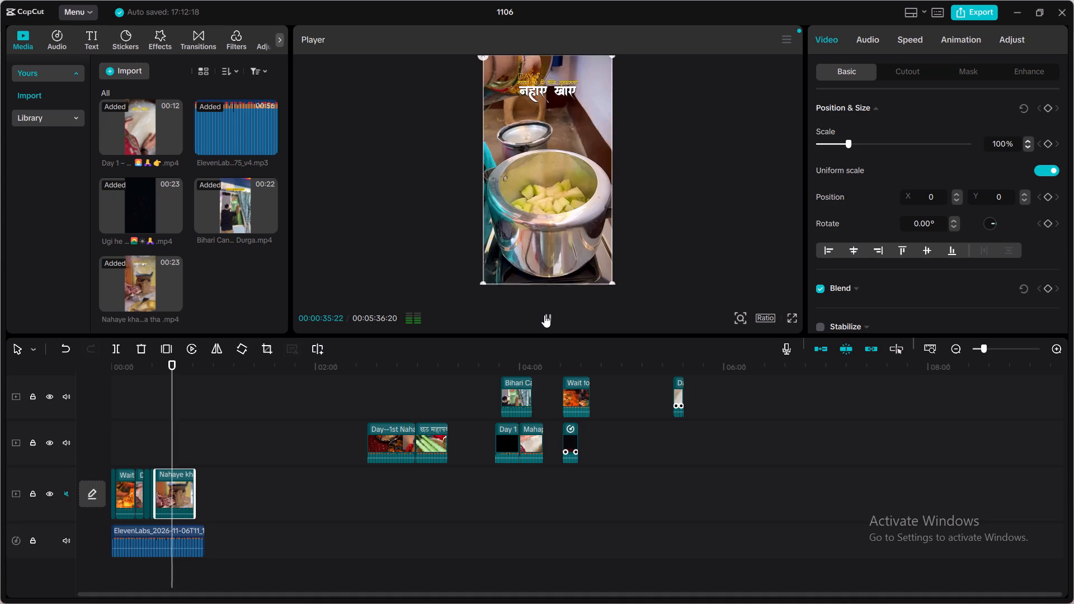
click(544, 315)
click(544, 315)
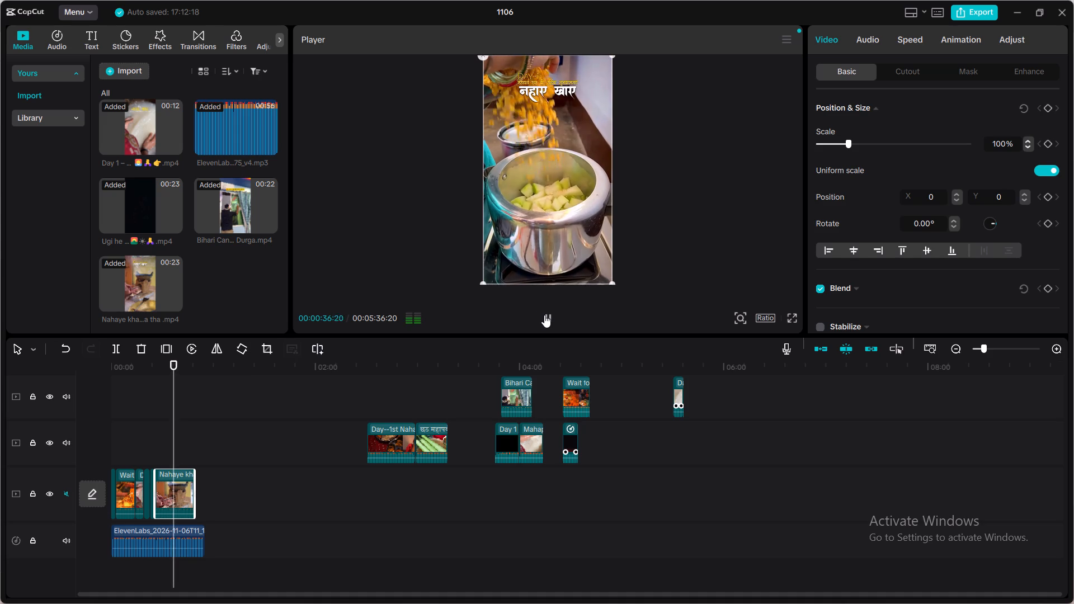
click(544, 315)
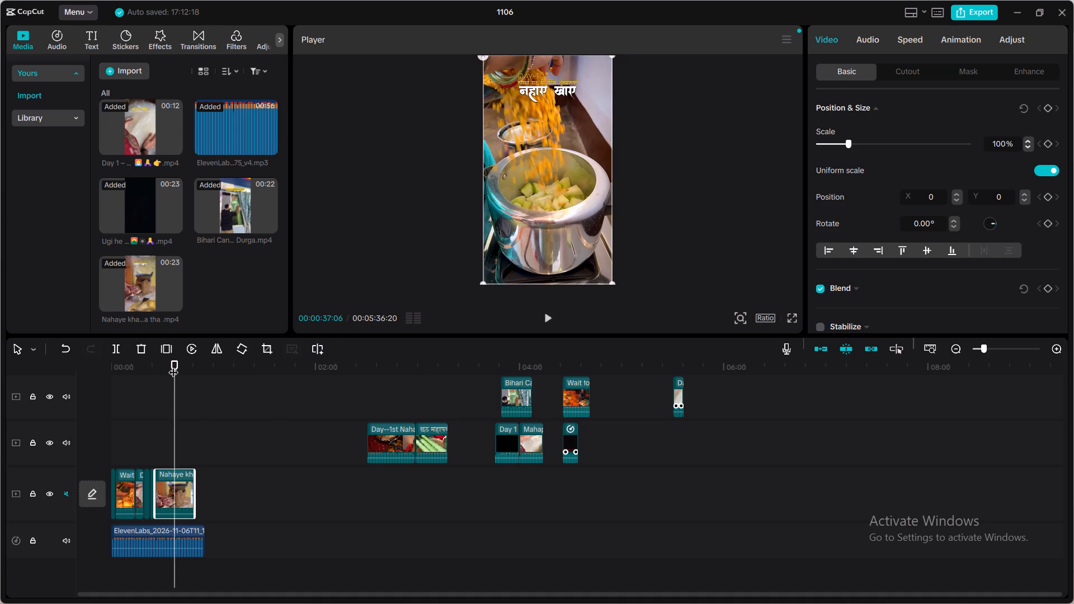
Scrub through the spare "Day--1st Naha…" clip and the green-gourd clip after it on the middle track to examine their footage.
drag(173, 365, 150, 375)
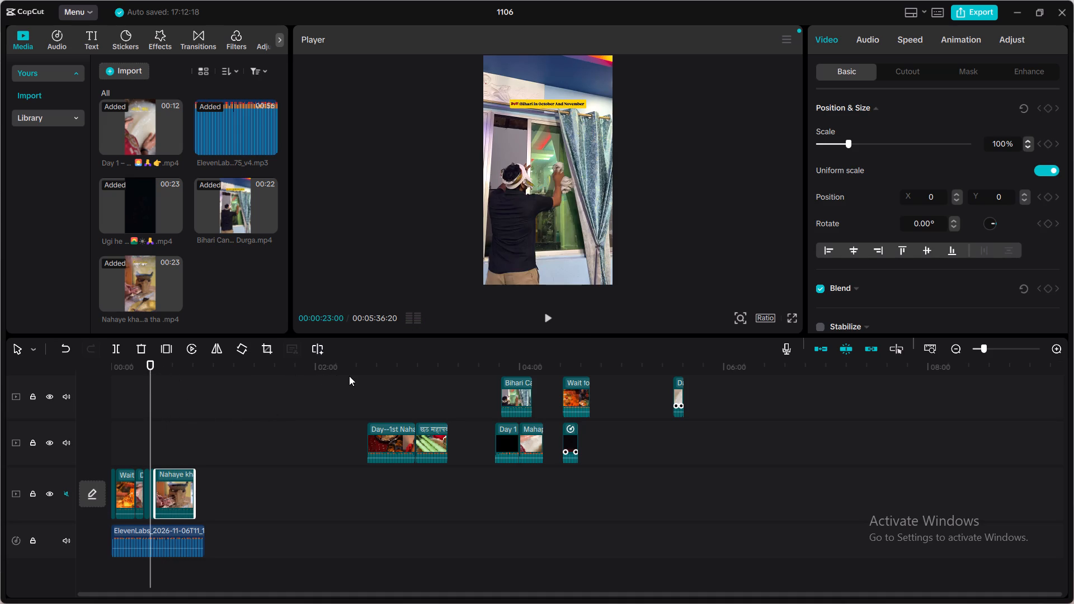
click(358, 376)
drag(358, 376, 383, 378)
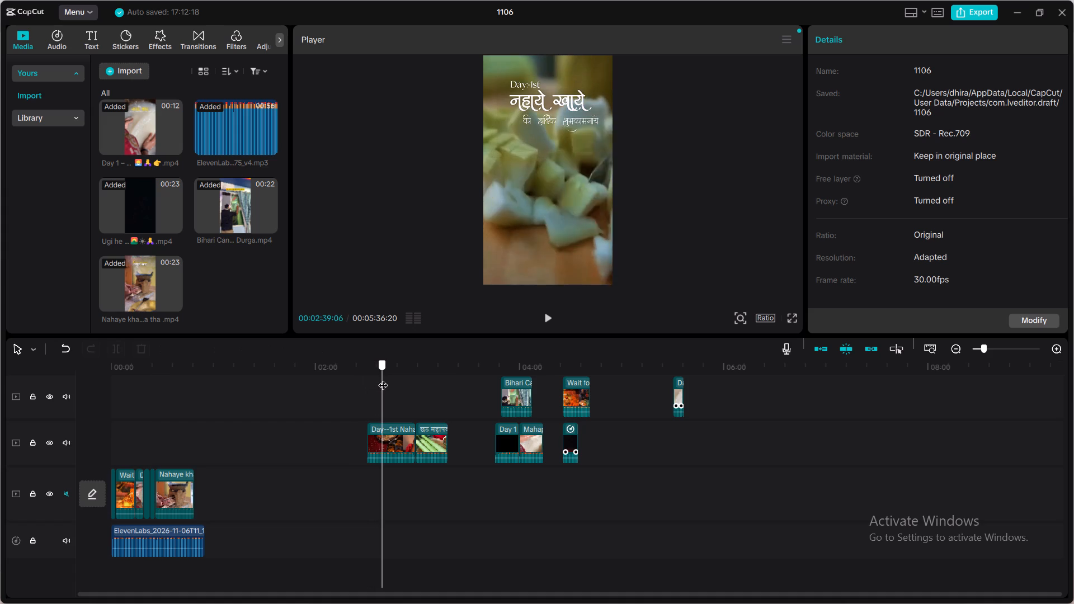
drag(383, 378, 366, 380)
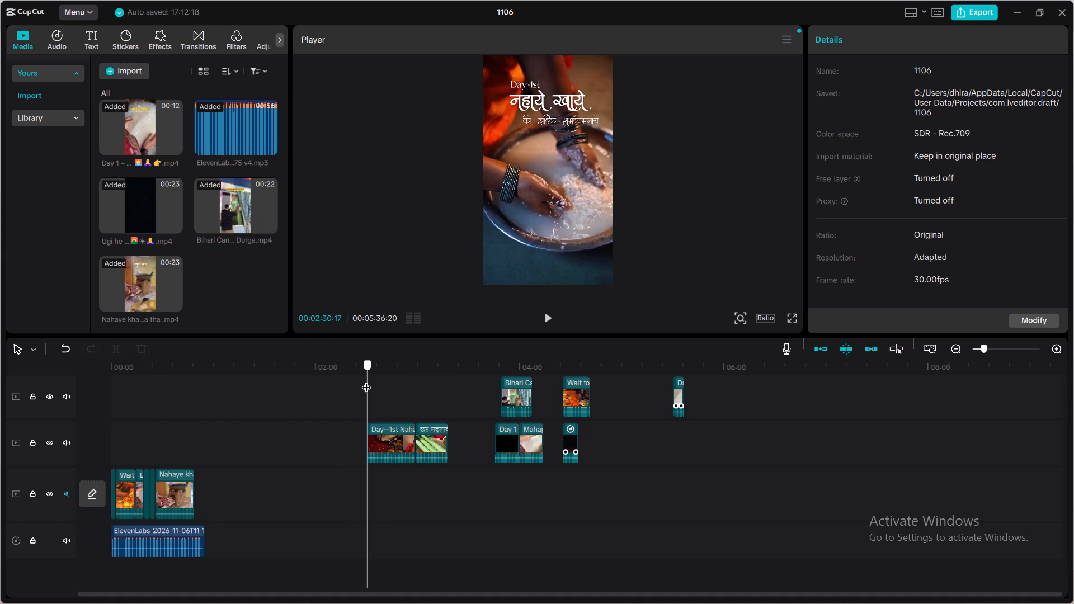
drag(366, 380, 393, 378)
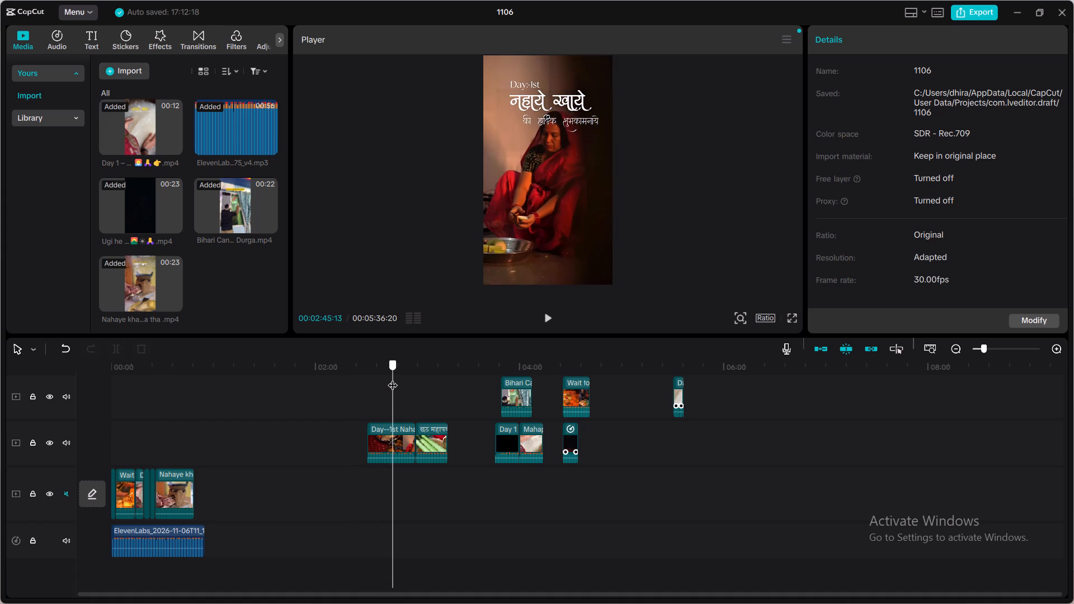
drag(393, 378, 420, 376)
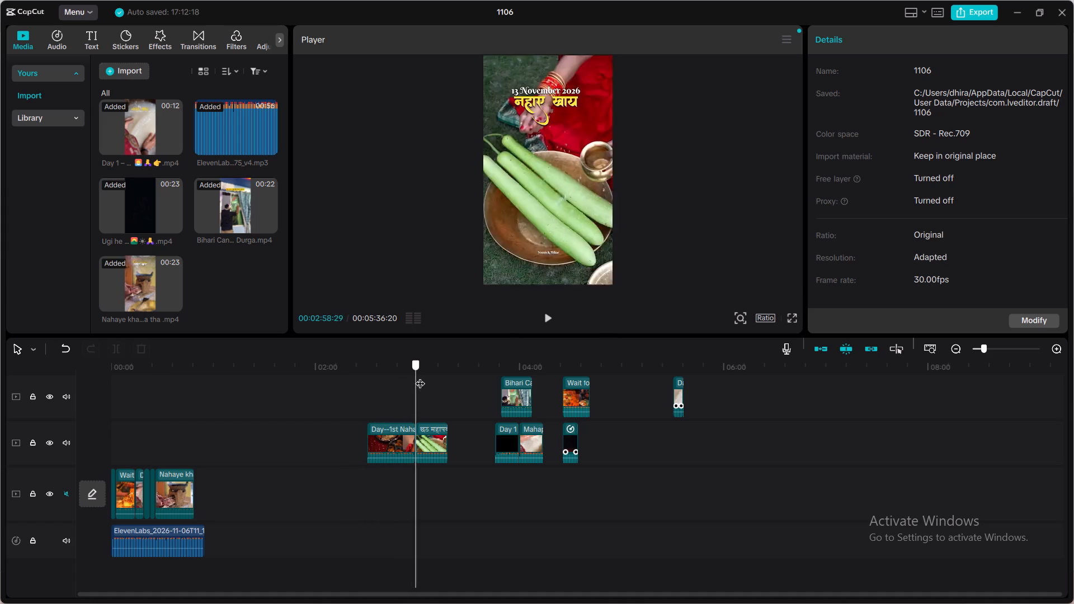
drag(420, 376, 429, 375)
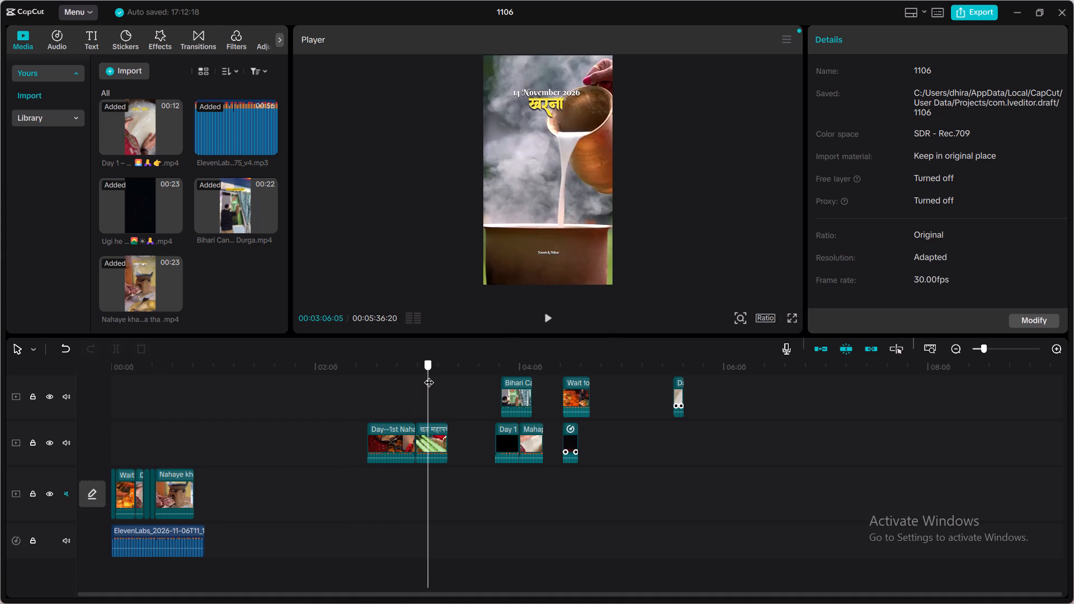
drag(429, 375, 432, 374)
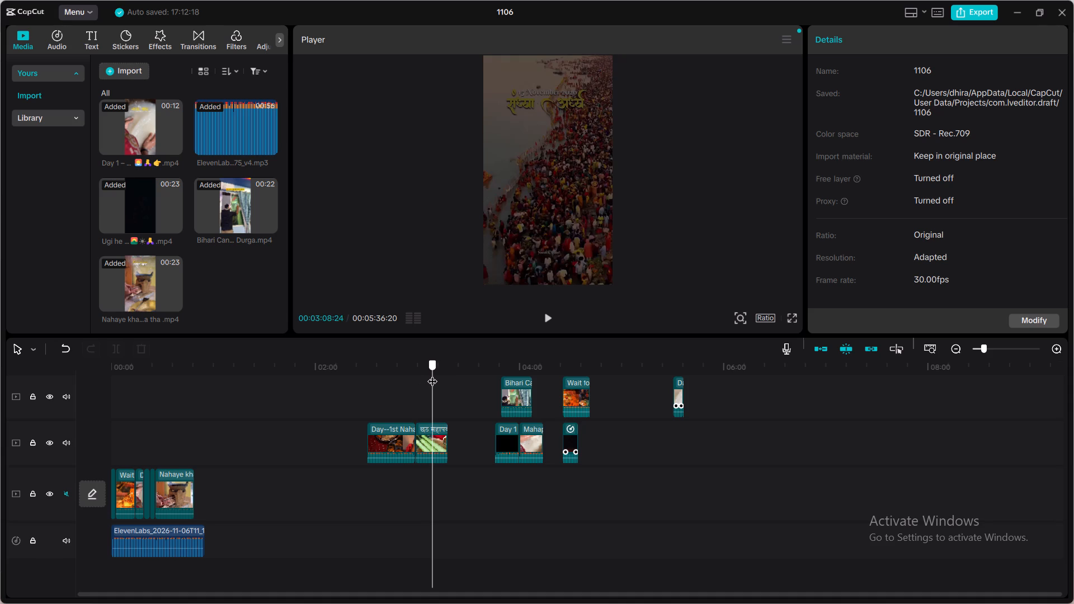
drag(432, 374, 433, 374)
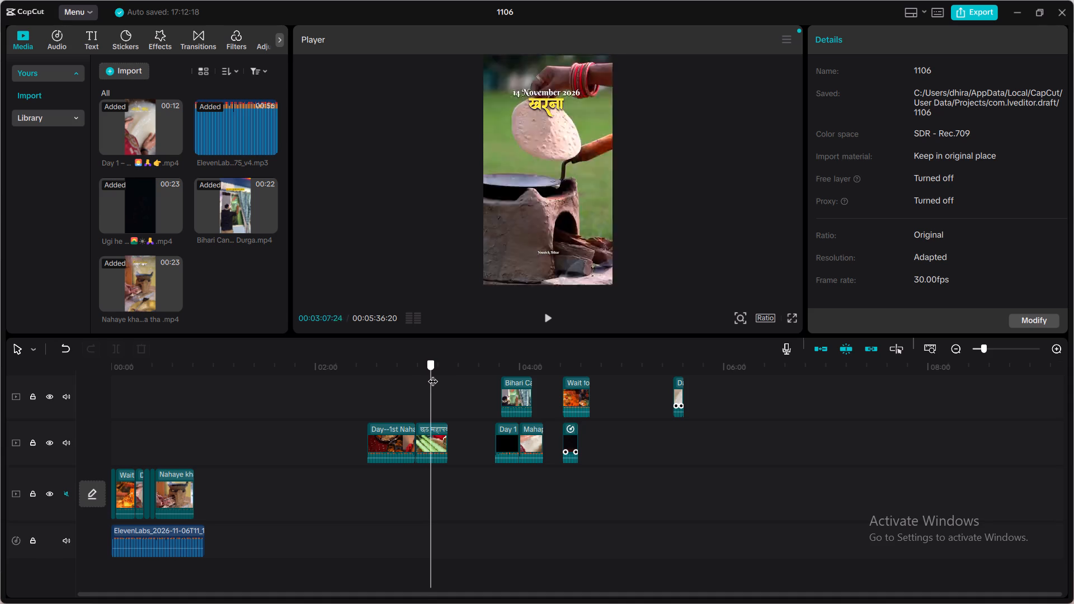
drag(433, 374, 470, 364)
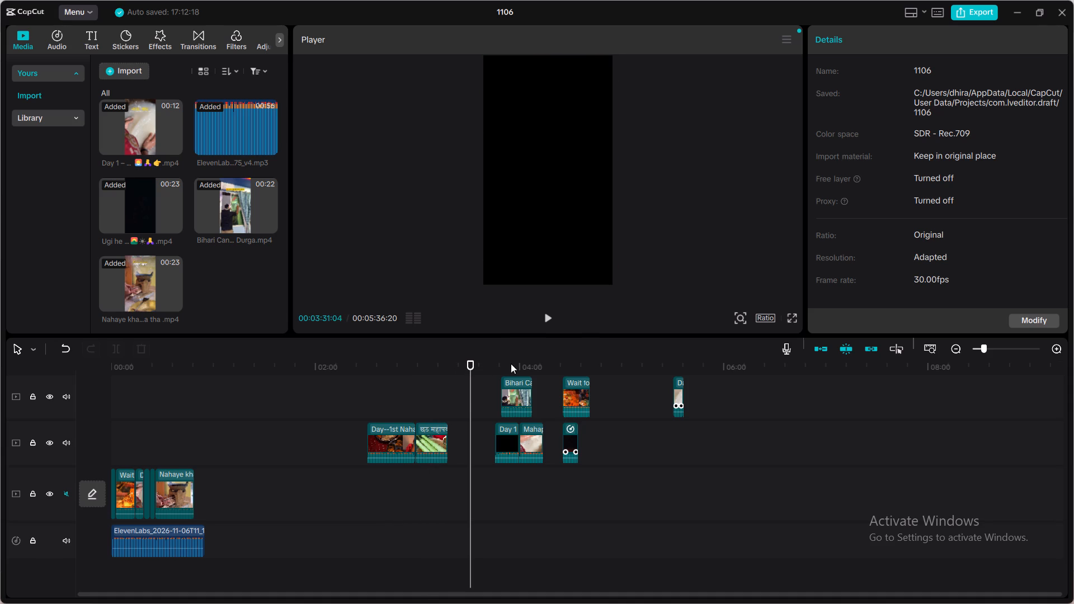
Move the "Day 1" clip on the middle track to about 02:06, before the "Day--1st Naha…" clip.
drag(507, 427, 527, 436)
drag(527, 436, 339, 427)
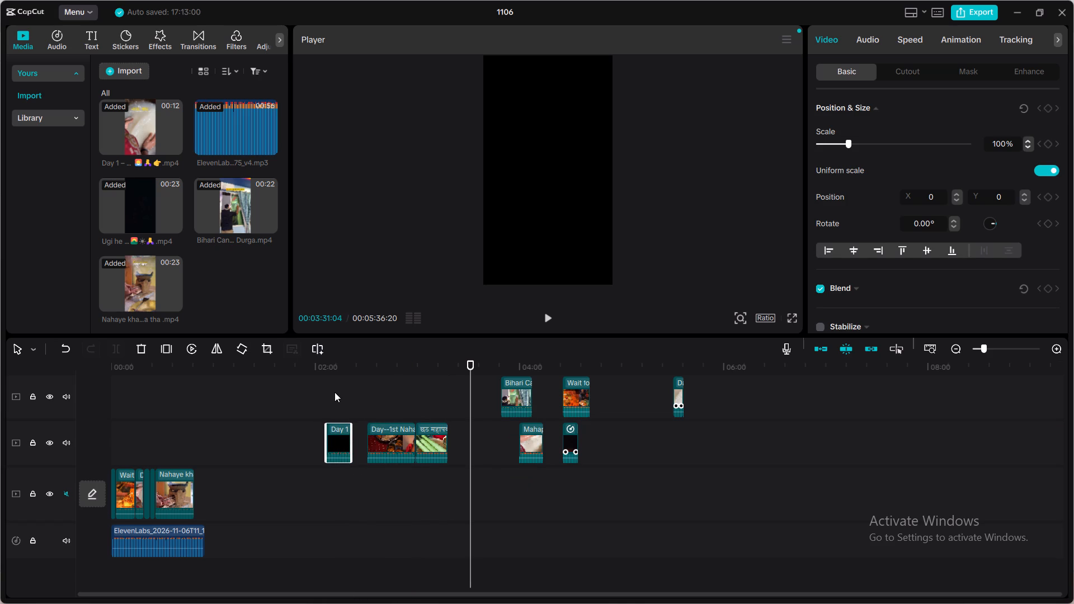
Scrub through the moved "Day 1" clip back to its start to check its footage.
click(334, 391)
click(345, 391)
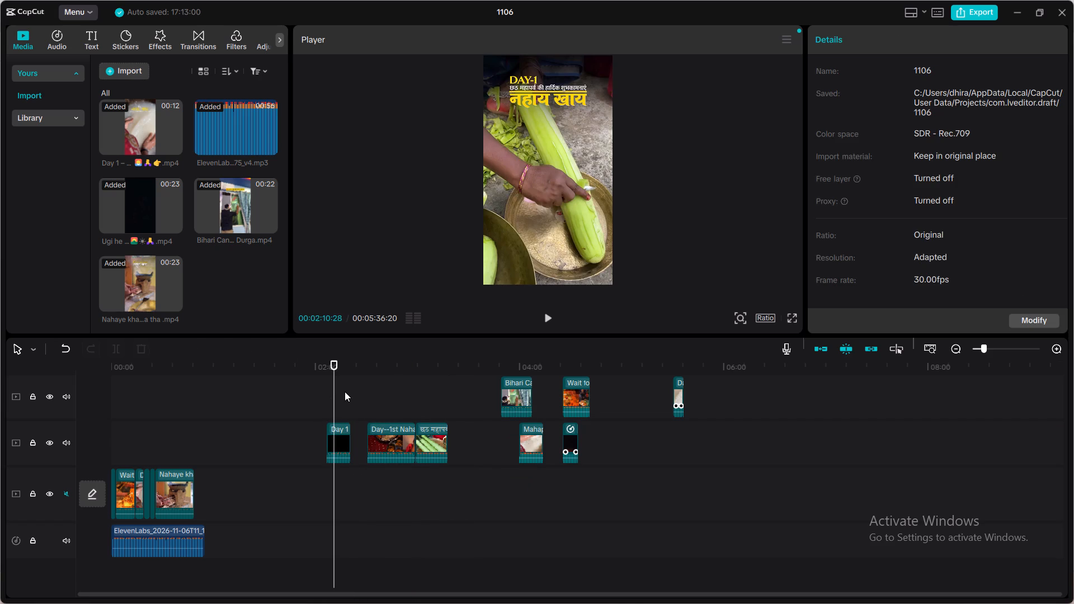
drag(345, 391, 331, 397)
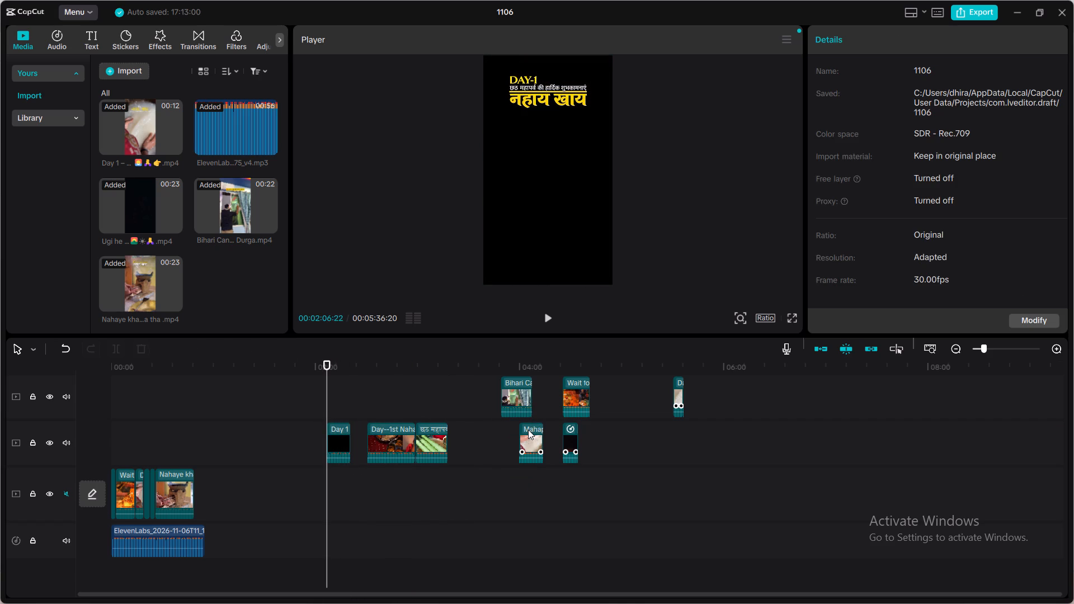
Preview the main track with the voiceover from about 00:00:23 to 00:00:30:21, and scrub back to the start of the "Nahaye kh…" clip.
click(151, 415)
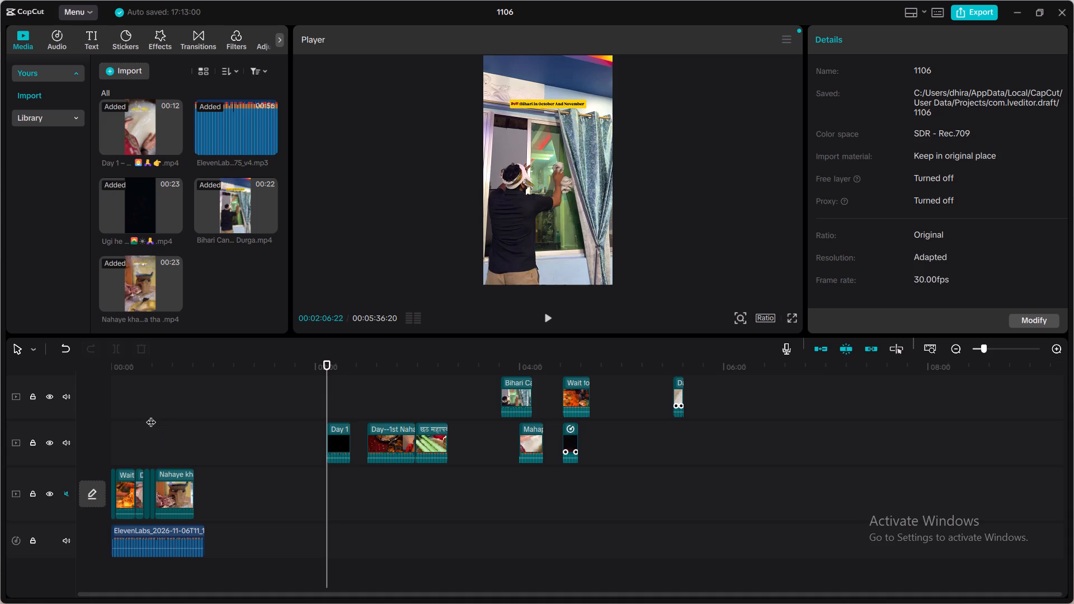
click(553, 318)
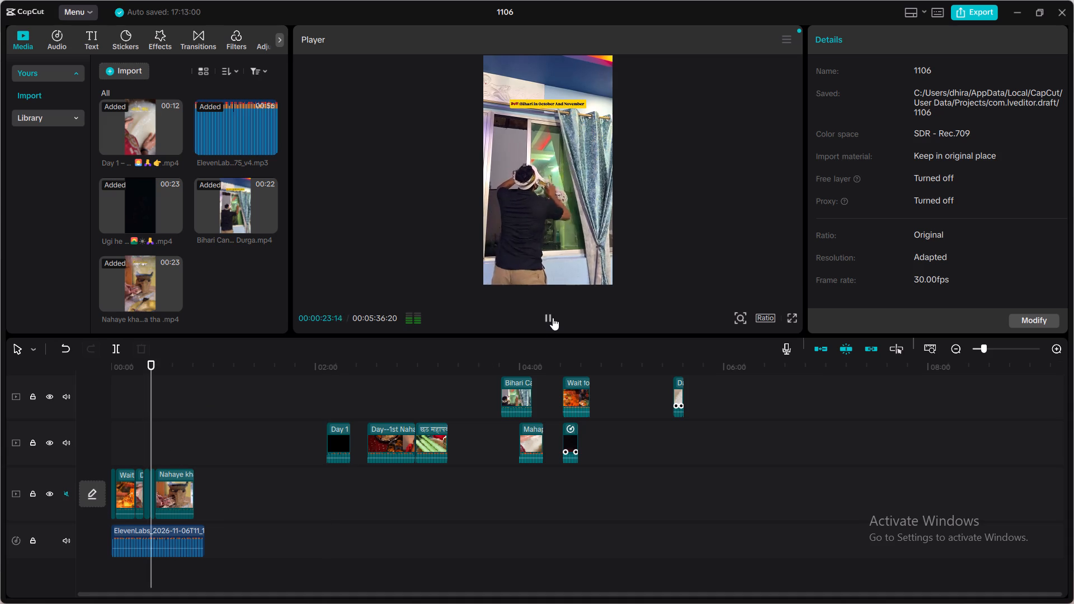
click(553, 318)
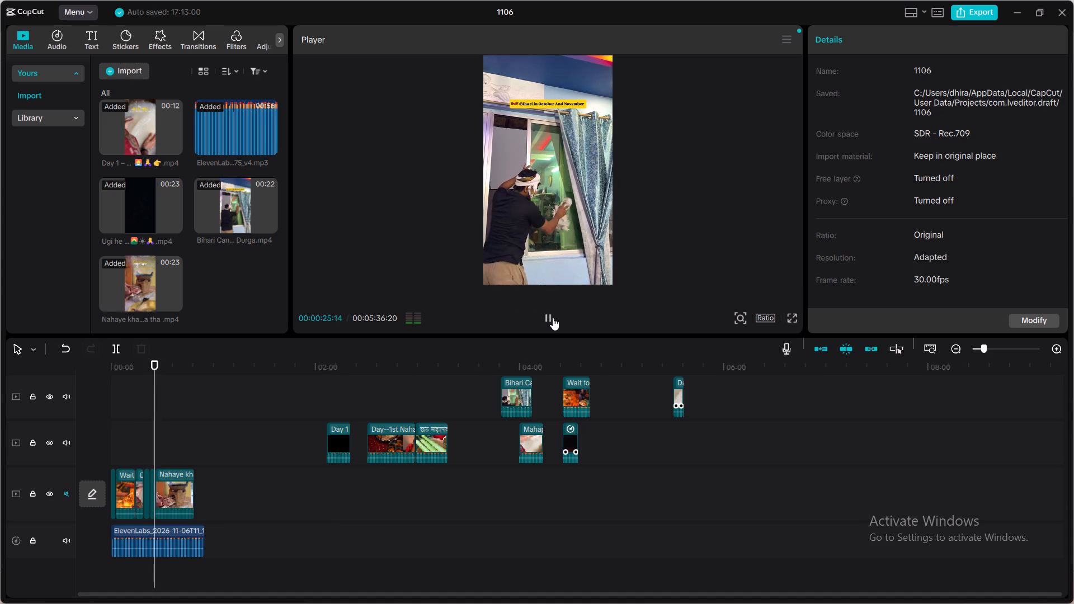
click(553, 318)
click(553, 318)
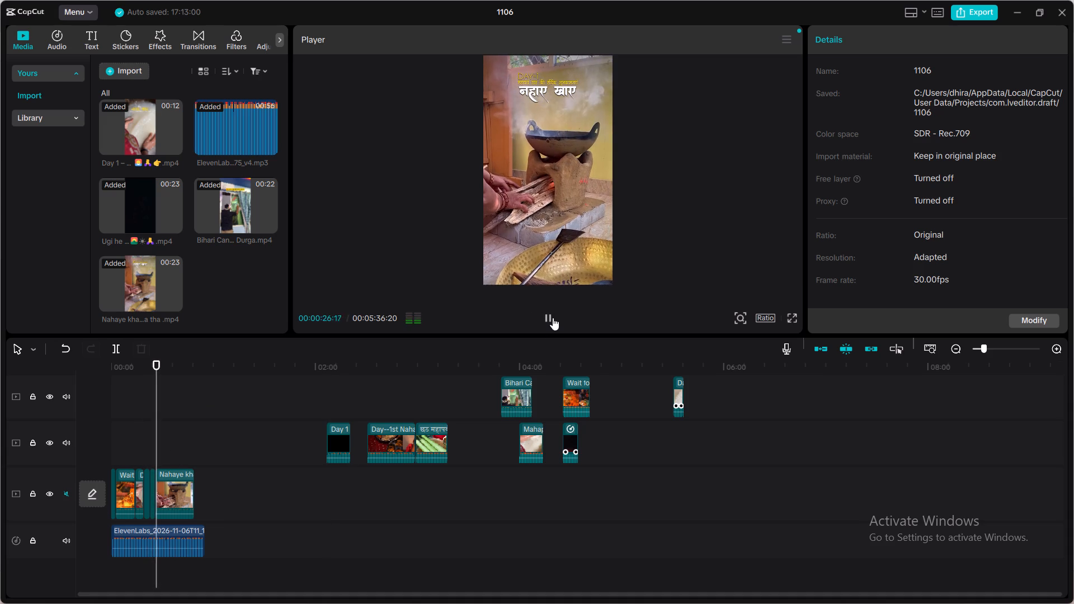
click(553, 318)
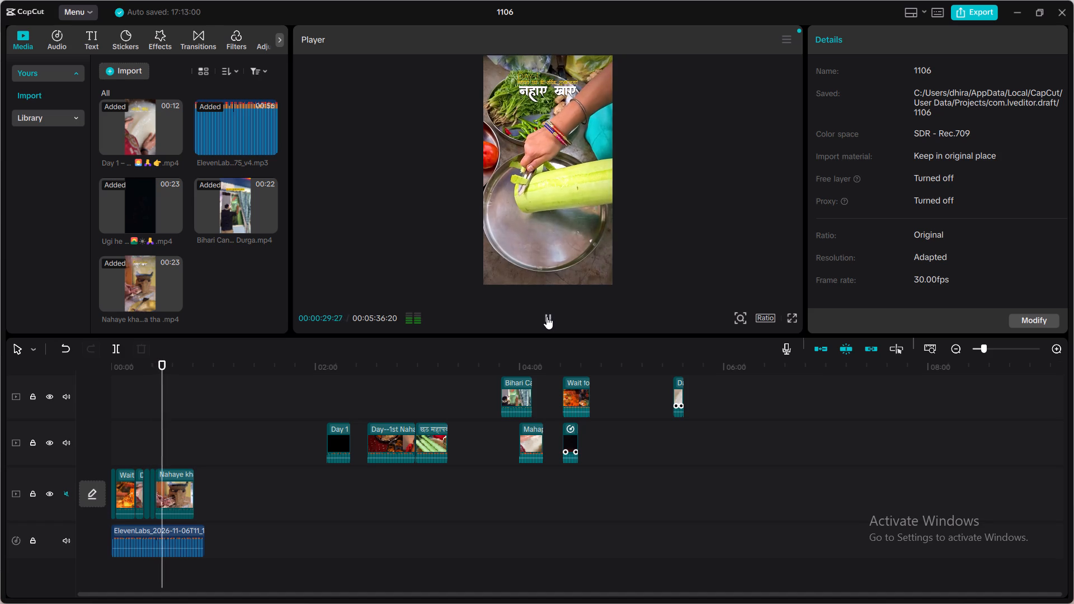
click(547, 317)
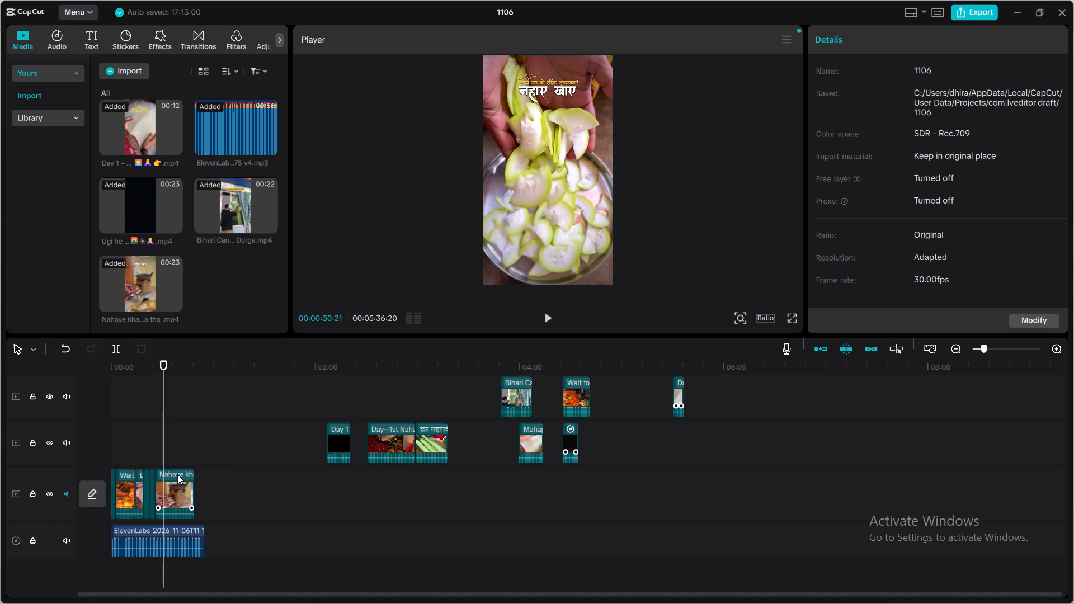
drag(162, 447, 158, 448)
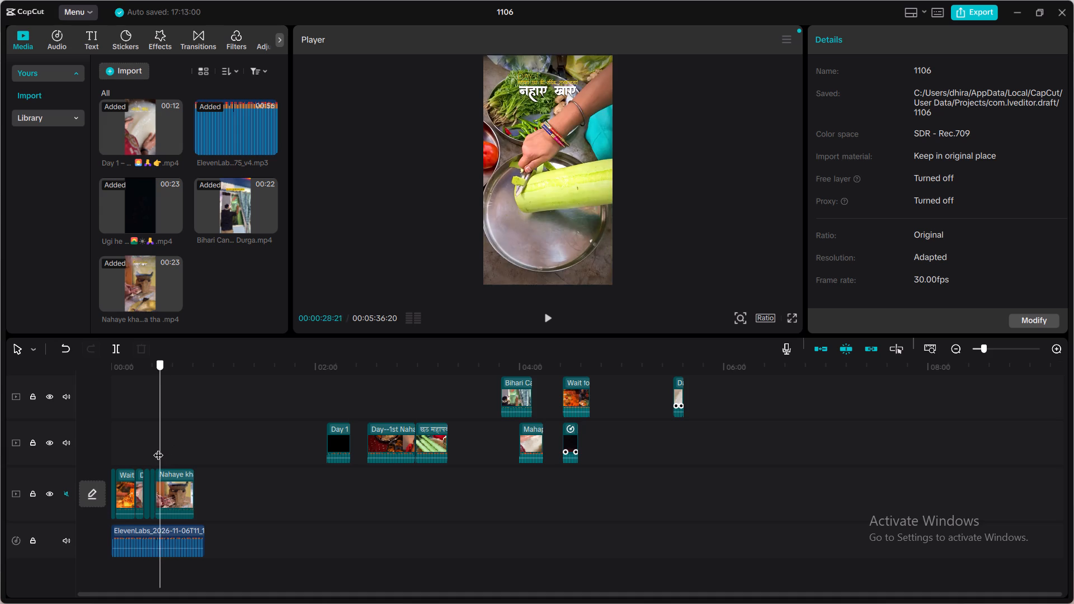
drag(158, 448, 157, 449)
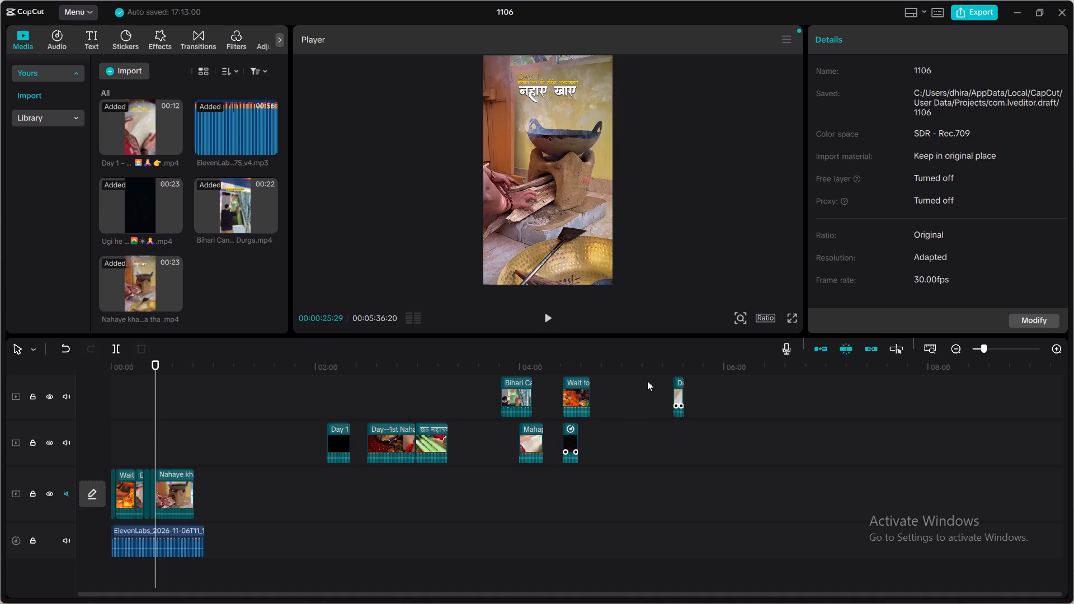
Move the "Nahaye kh…" clip from the main track to the middle track at about 04:42, after the sped-up clip.
click(676, 361)
drag(676, 361, 685, 361)
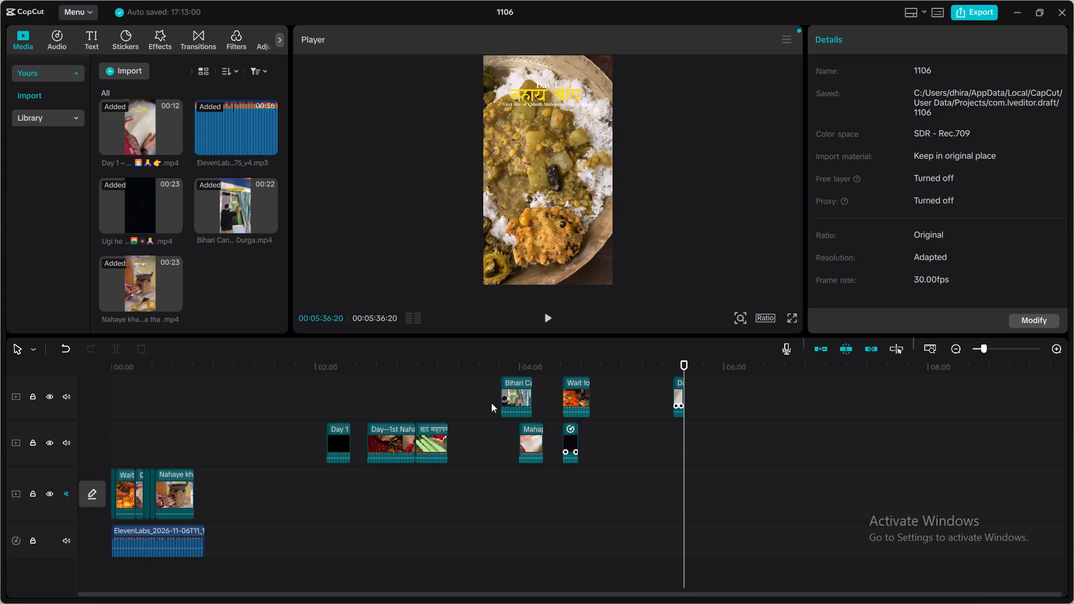
drag(169, 470, 604, 434)
Move the last short "Da…" clip from the upper track to the end of the main track.
click(168, 412)
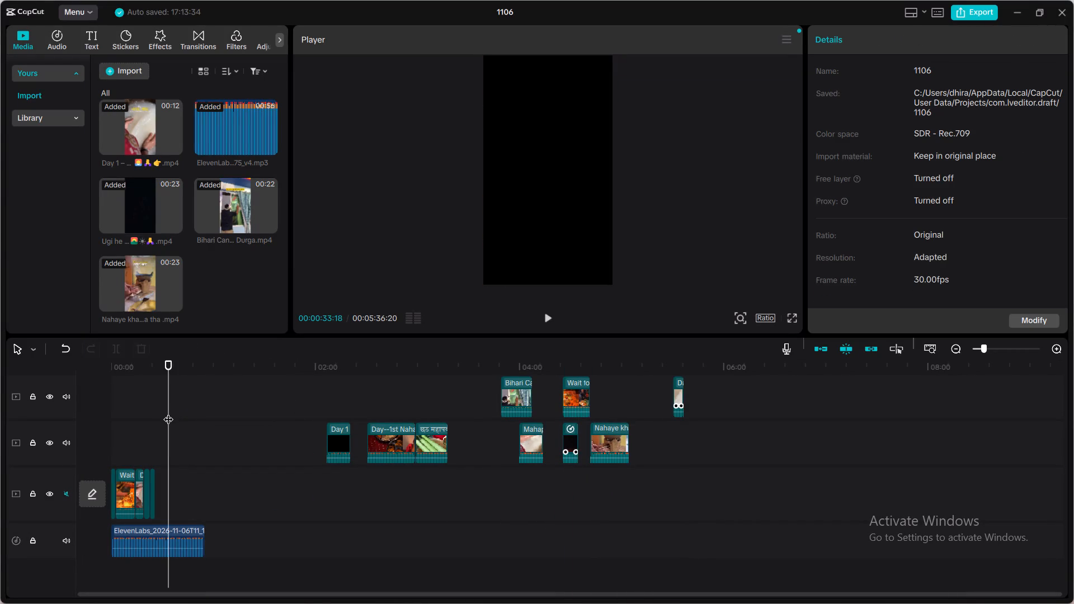
drag(168, 412, 153, 412)
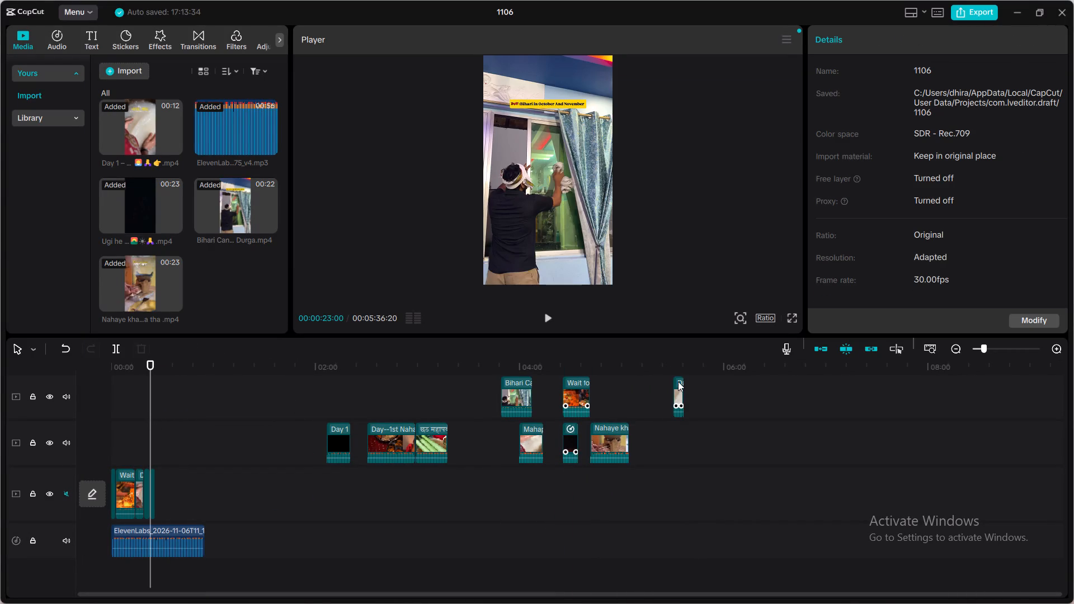
drag(678, 381, 482, 483)
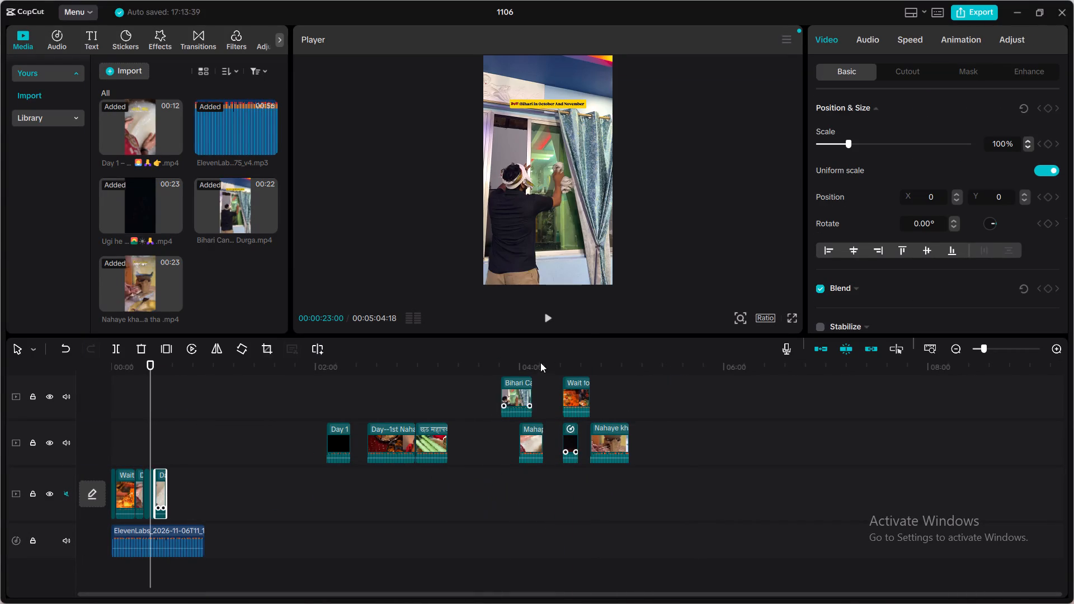
Preview the main track with the voiceover from 00:00:23:00 through the end of the newly placed "Da…" clip, pausing along the way.
click(549, 313)
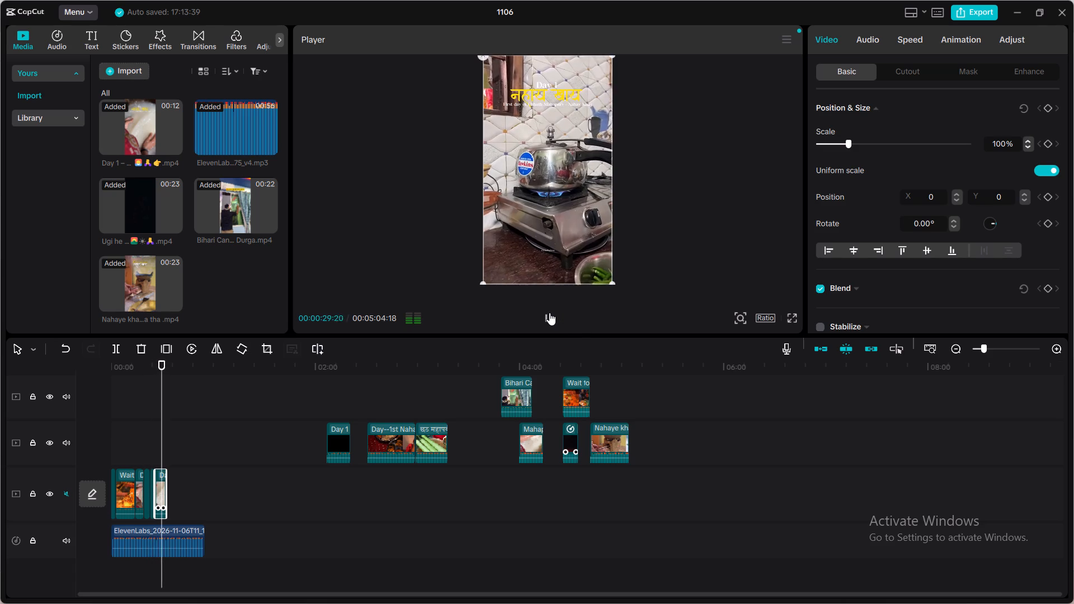
click(549, 313)
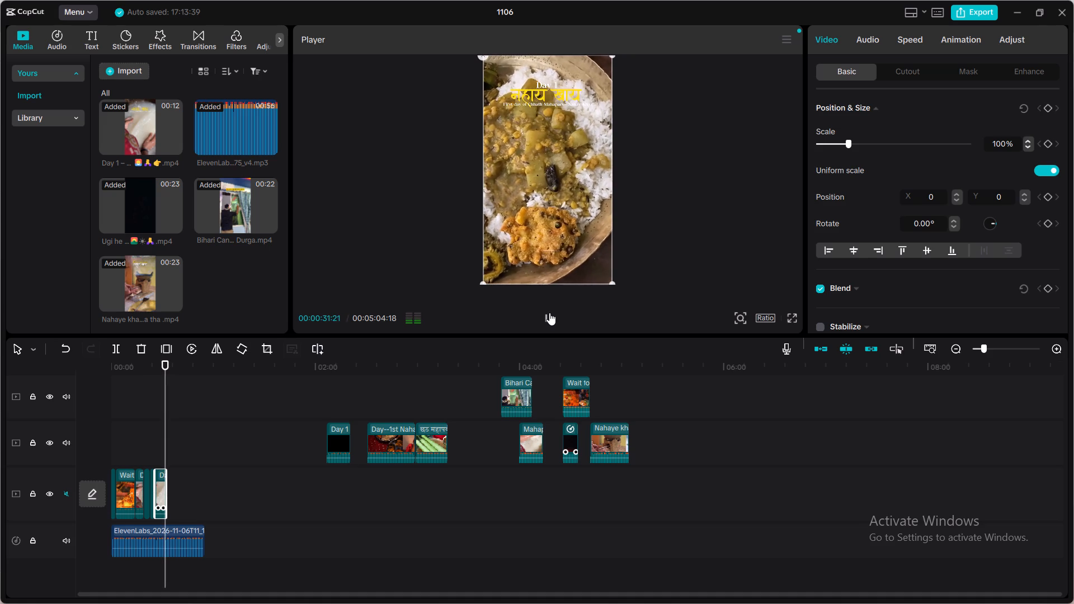
click(549, 313)
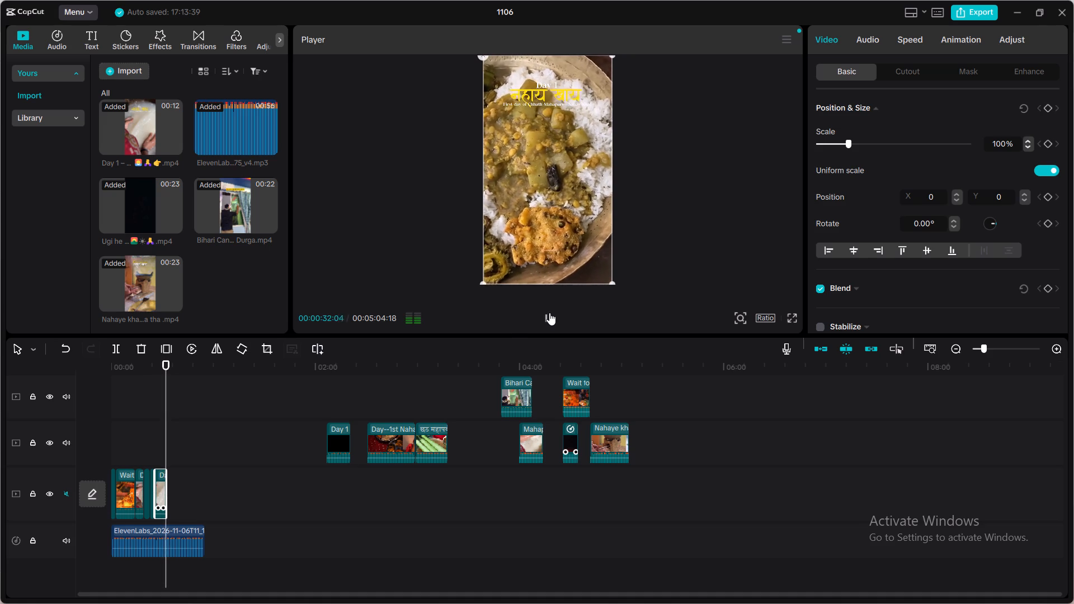
click(549, 313)
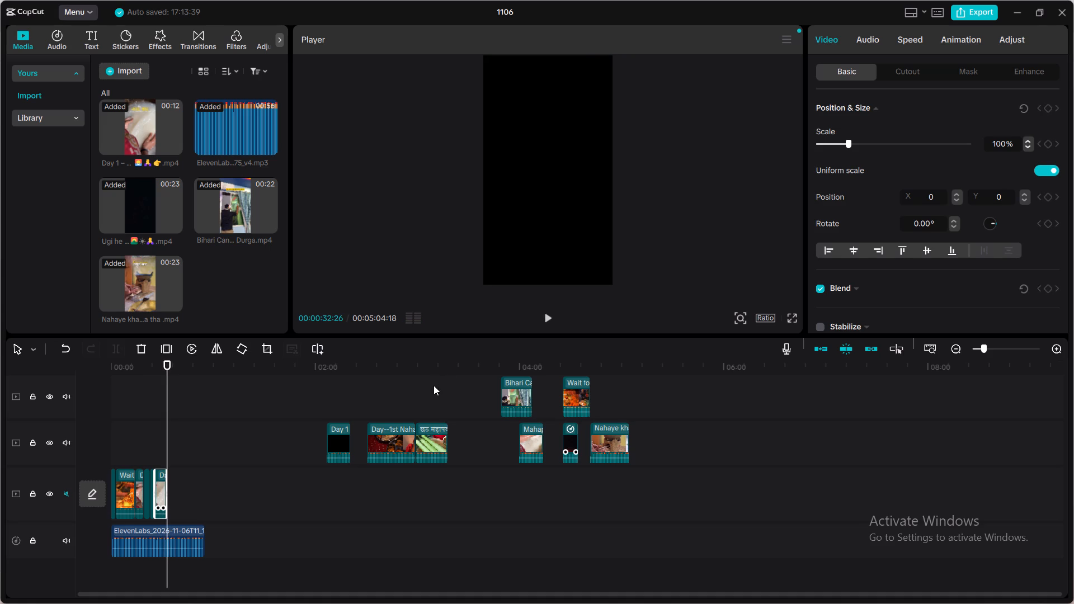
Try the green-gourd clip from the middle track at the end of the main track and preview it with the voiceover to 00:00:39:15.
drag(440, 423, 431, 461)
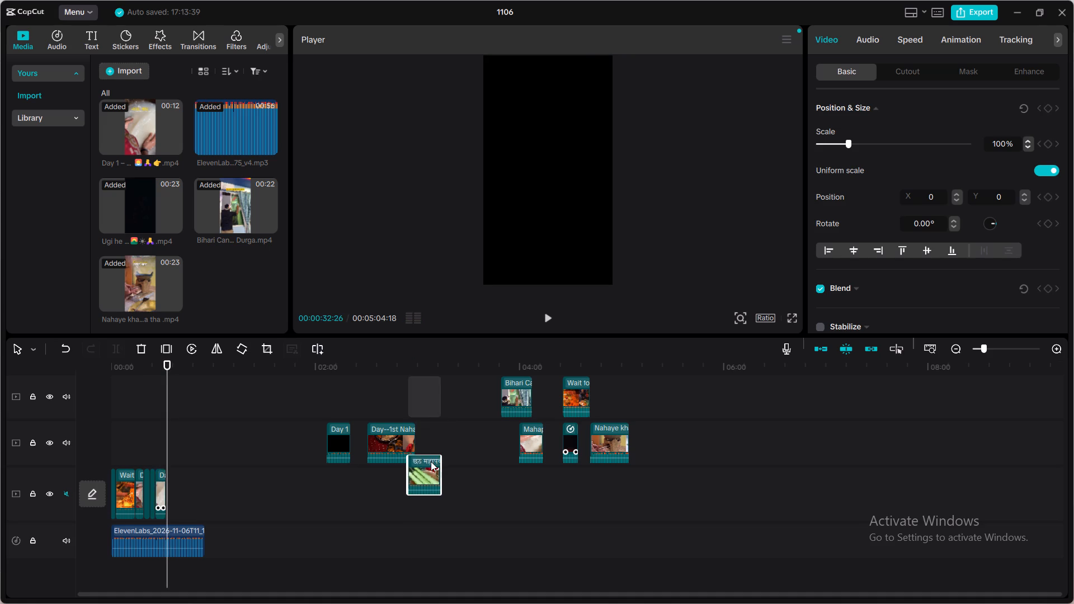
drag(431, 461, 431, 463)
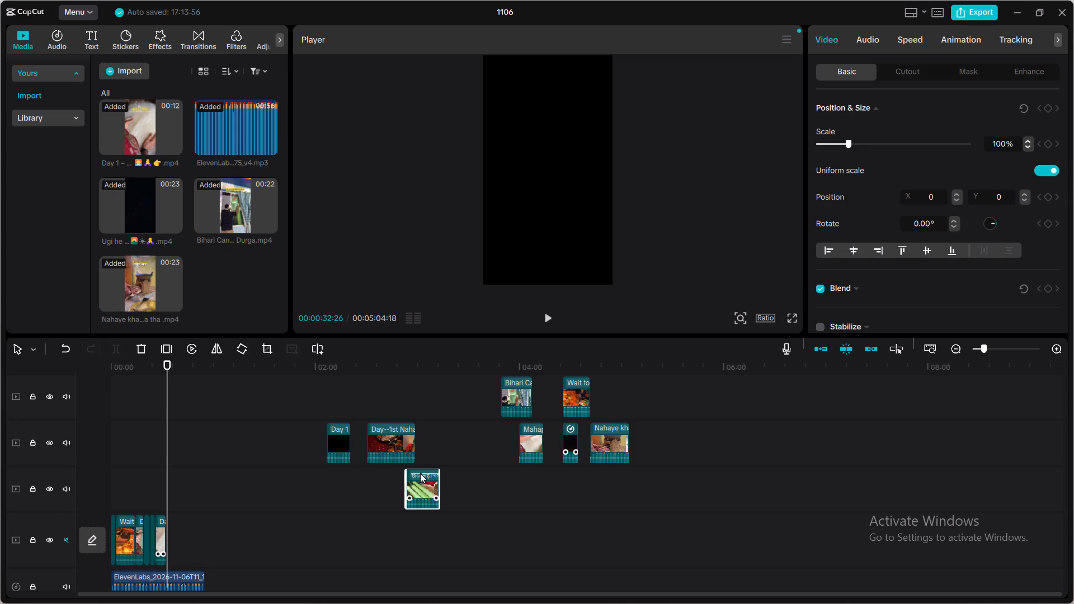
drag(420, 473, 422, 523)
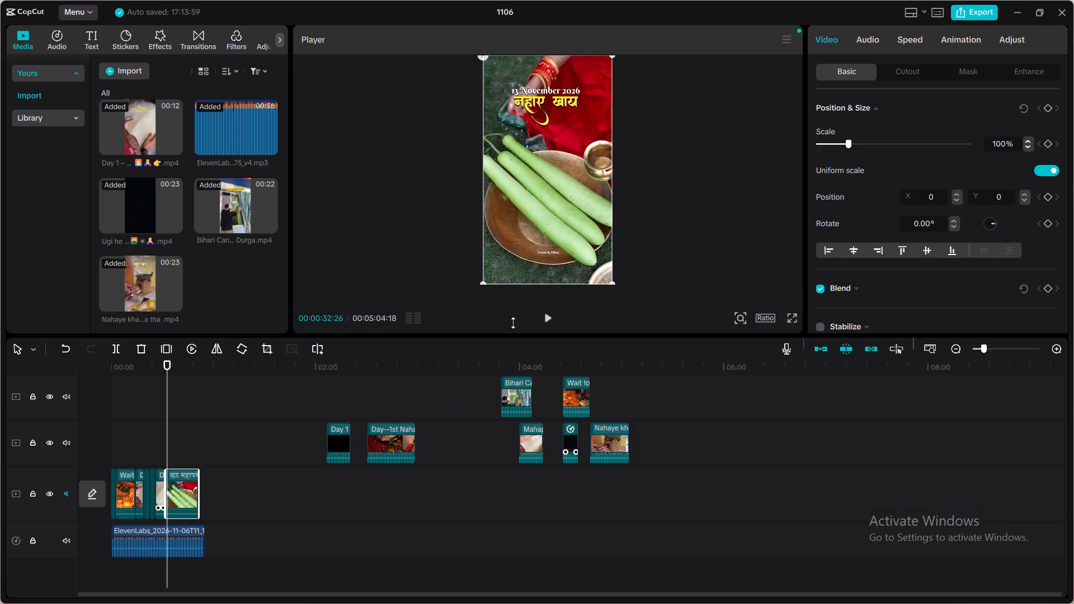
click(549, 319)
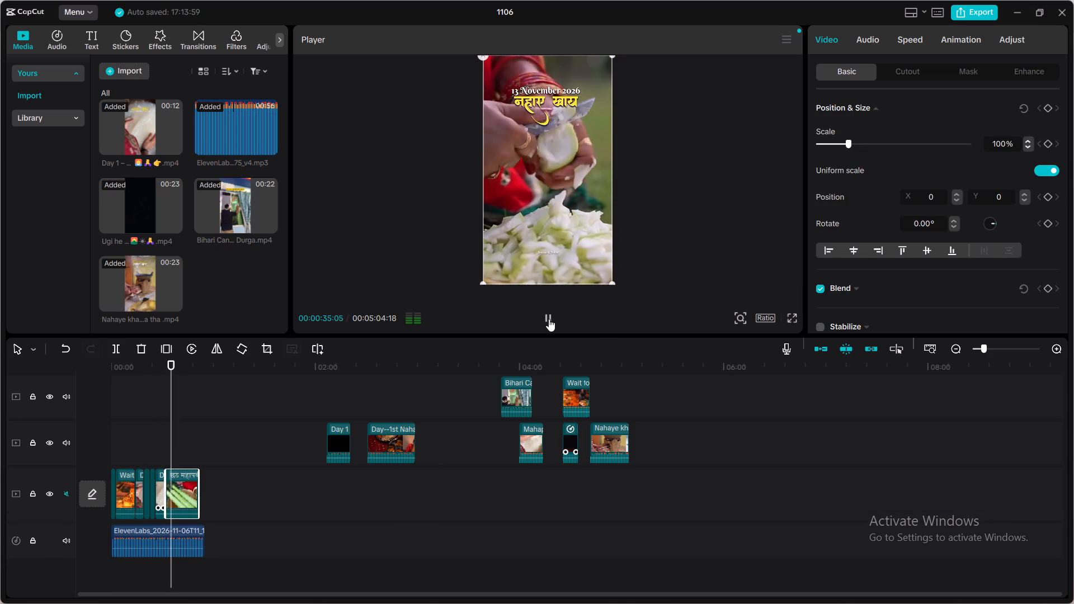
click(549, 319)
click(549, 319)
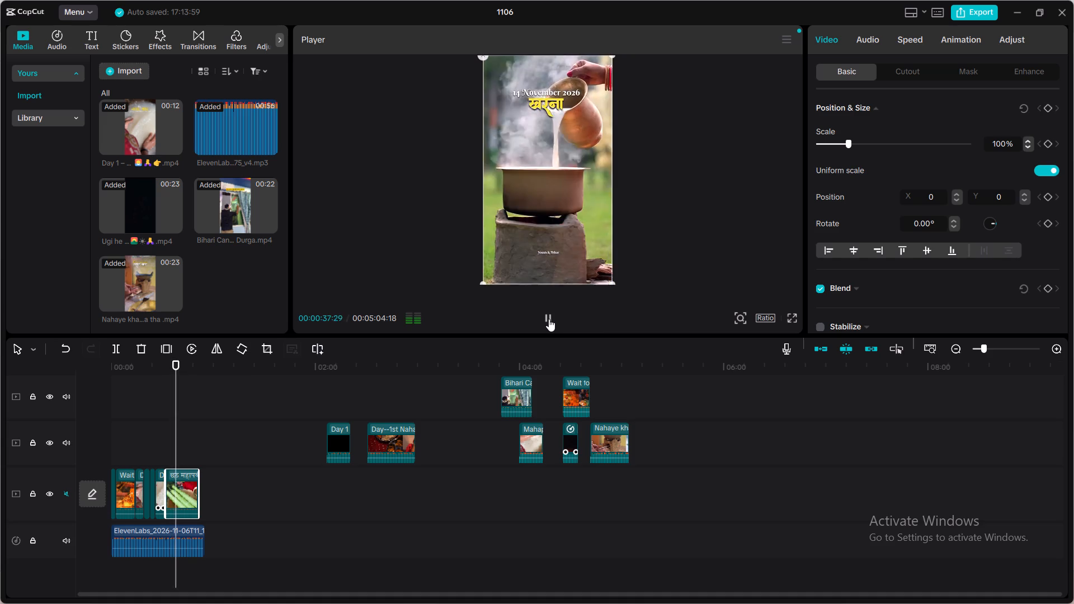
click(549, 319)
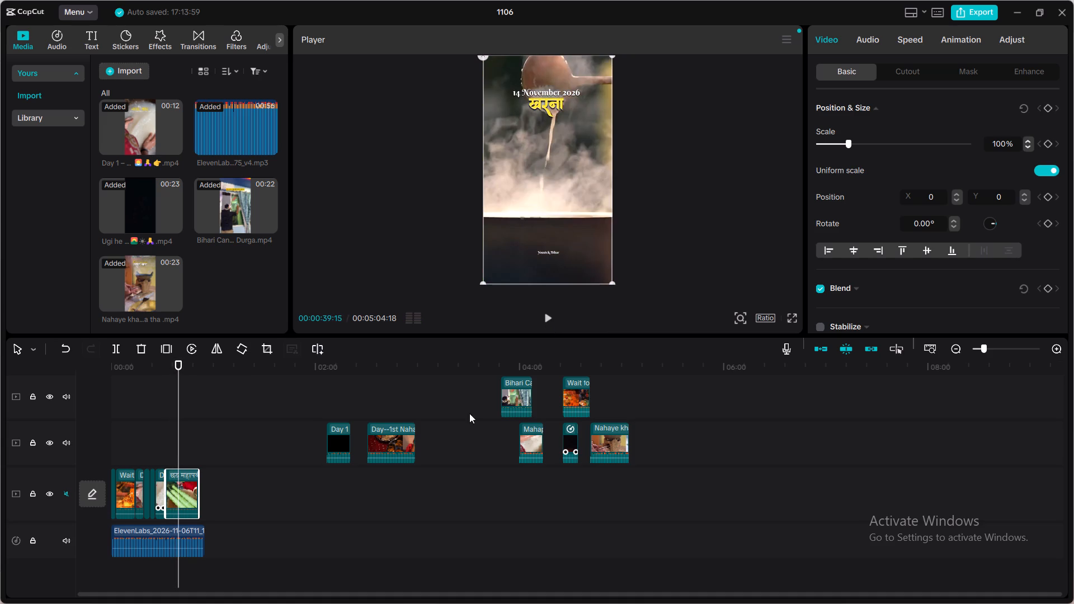
Move the green-gourd clip off the main track to about 03:27 on the middle track, before the "Mahap…" clip.
drag(191, 472, 428, 449)
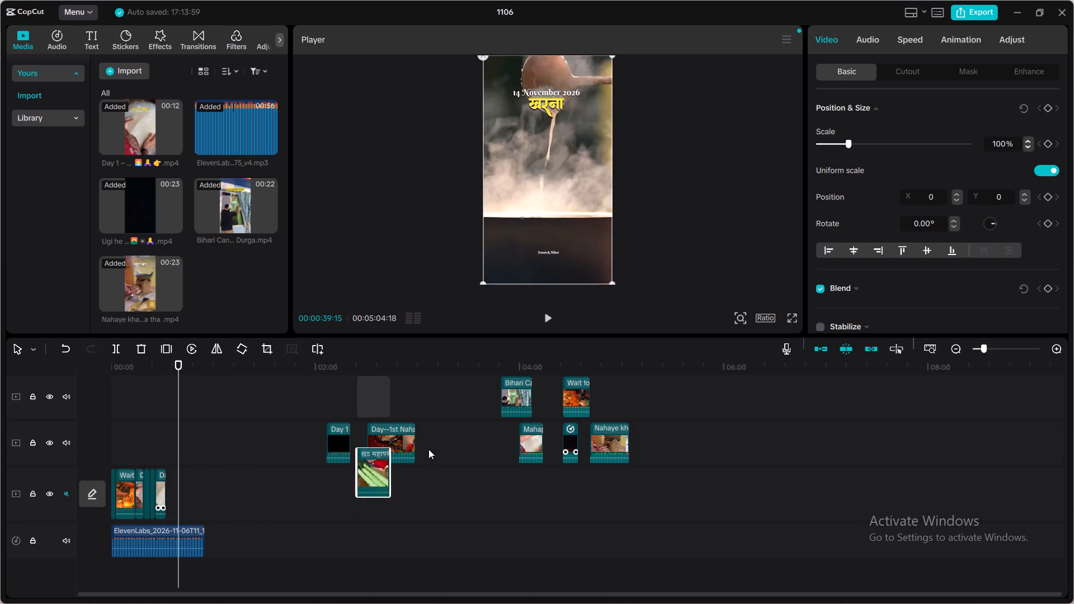
drag(428, 449, 488, 428)
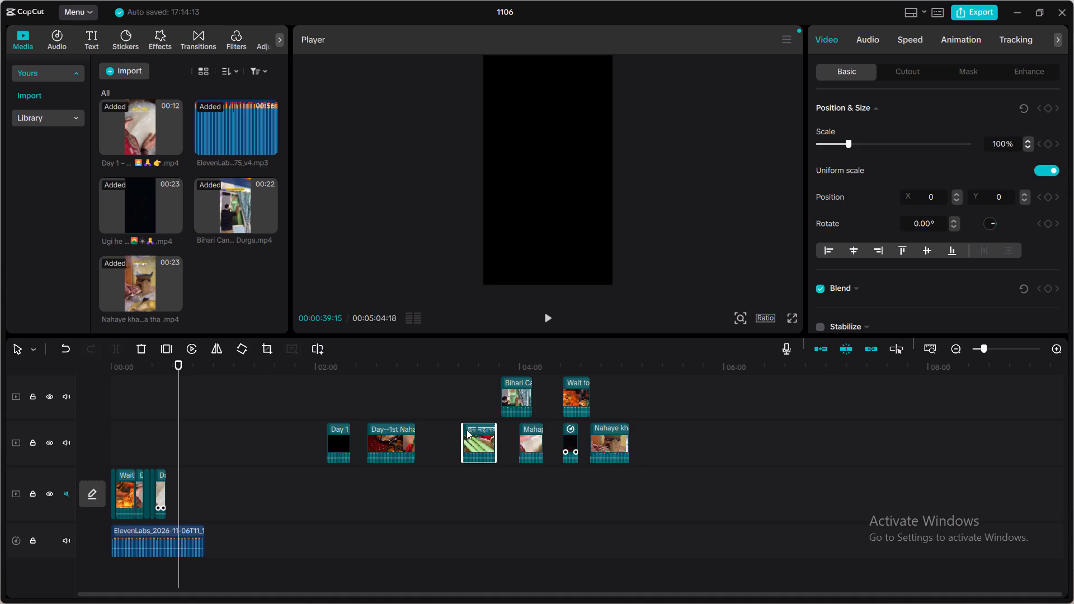
Check the "Day 1" clip's footage and move it from the middle track to the end of the main track.
click(332, 395)
drag(332, 395, 339, 395)
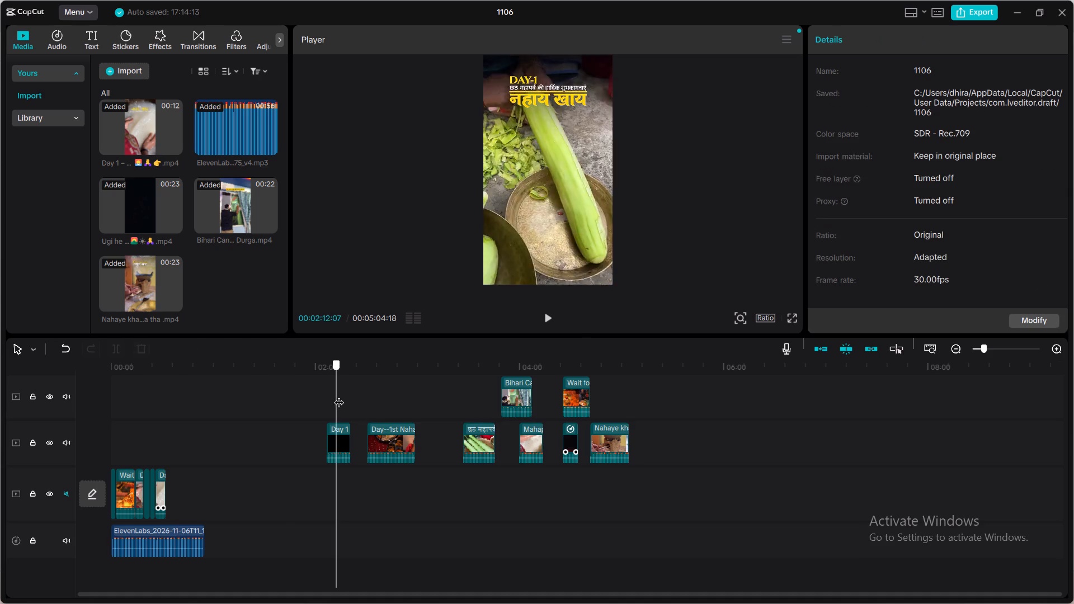
drag(339, 395, 144, 391)
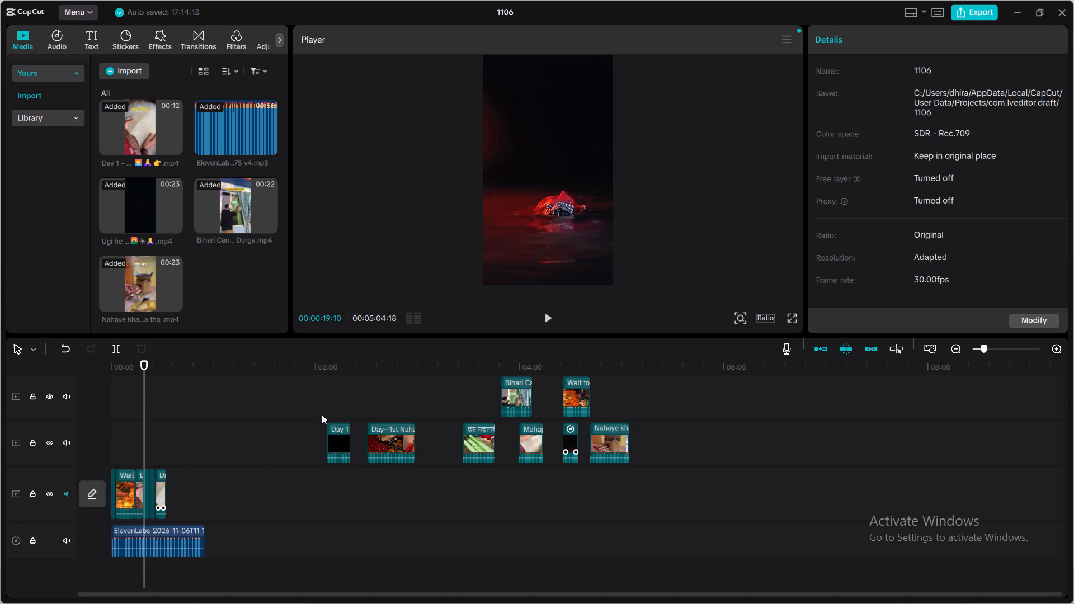
drag(337, 427, 329, 483)
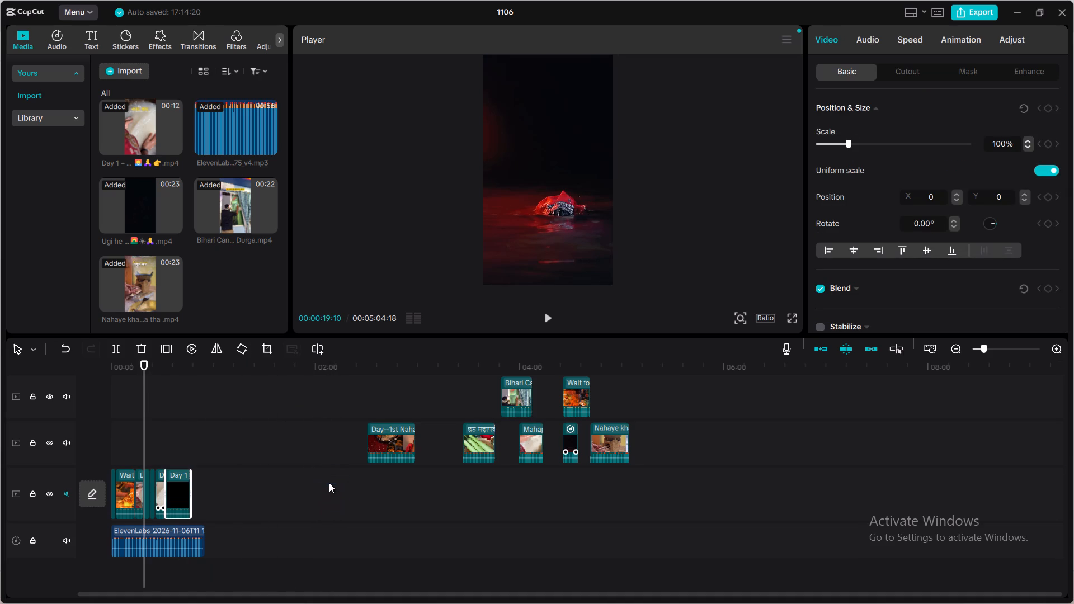
Preview the start of the "Day 1" clip at the end of the main track with the voiceover, replaying it from 00:00:32:09.
click(167, 421)
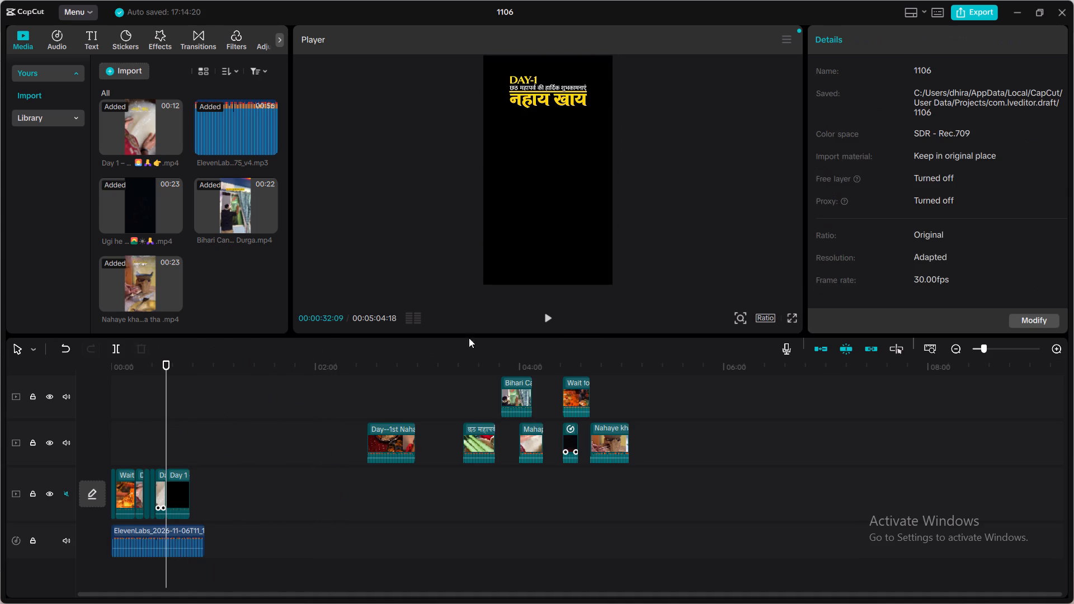
click(544, 313)
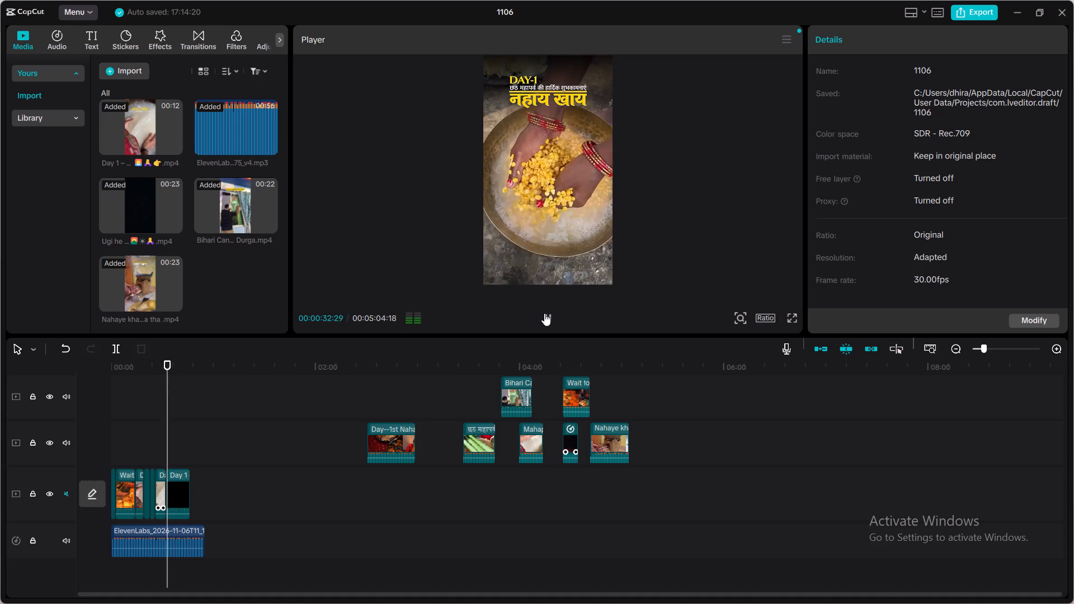
click(544, 313)
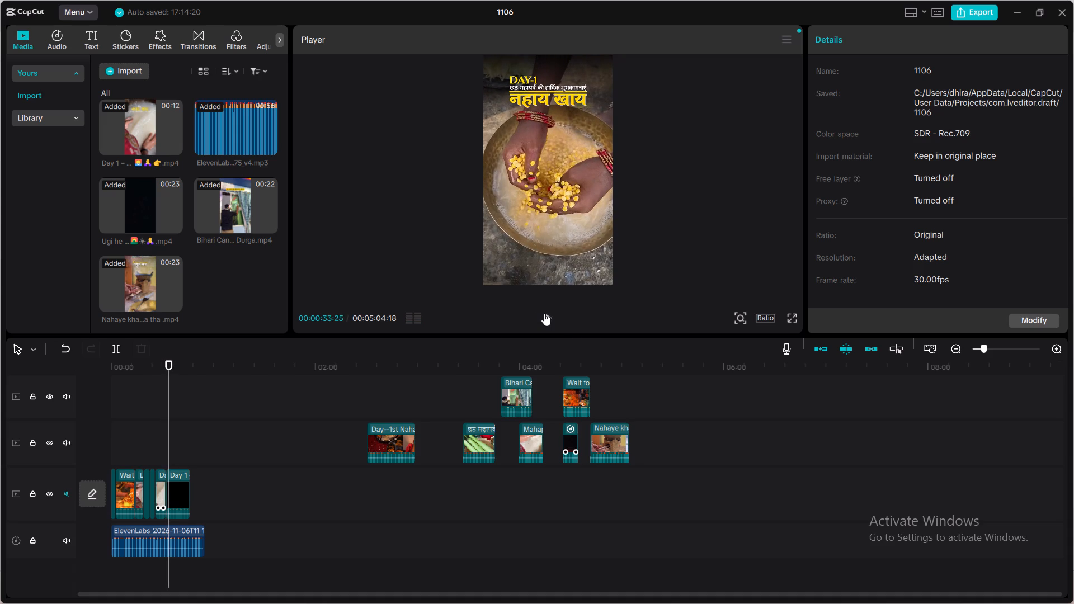
click(544, 313)
click(544, 313)
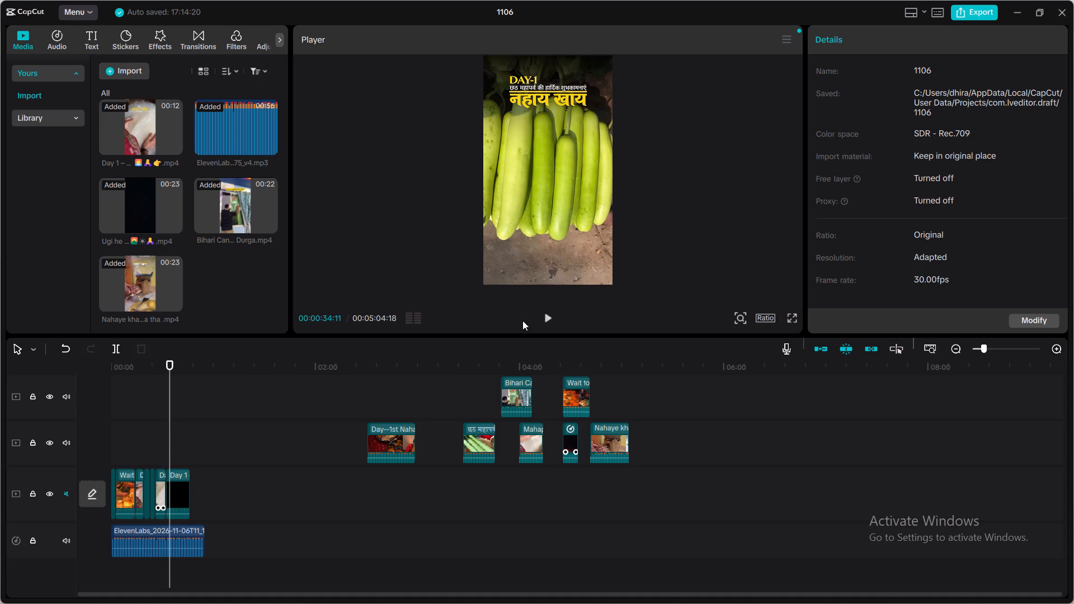
click(171, 420)
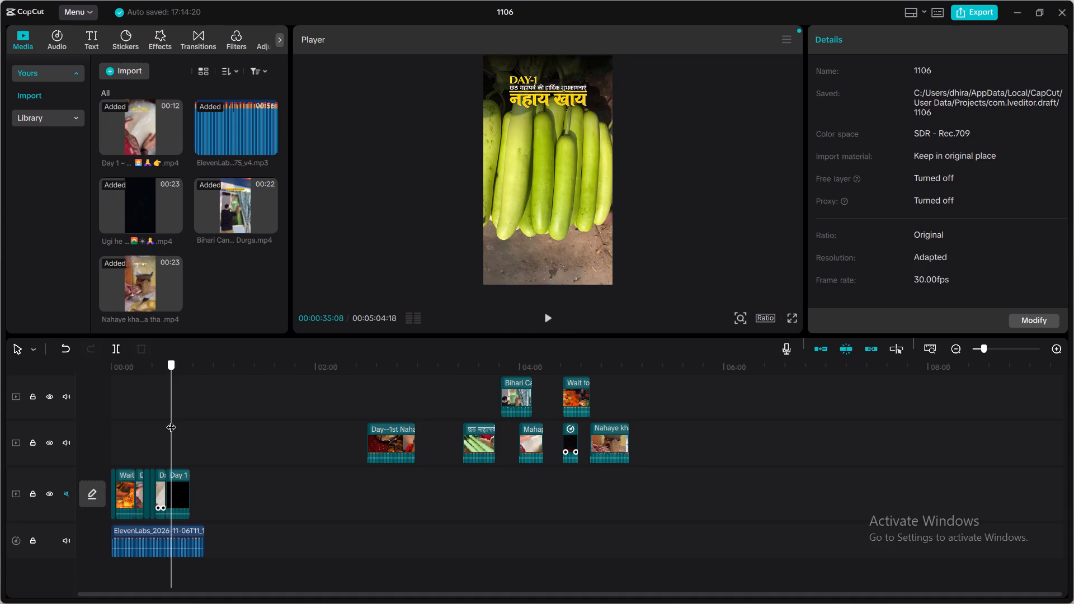
click(544, 314)
click(544, 314)
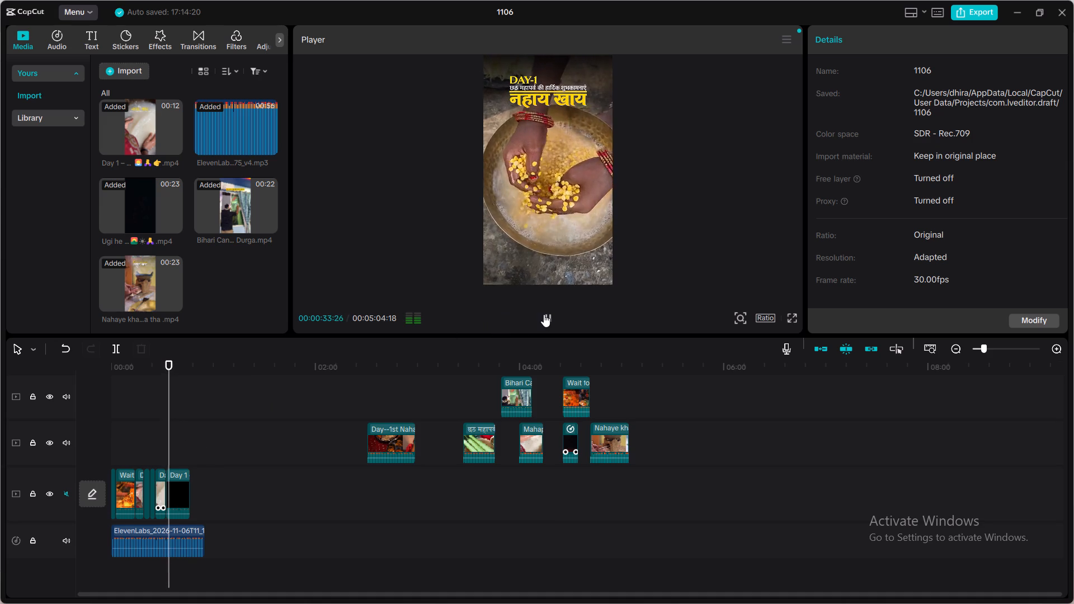
click(167, 399)
click(167, 399)
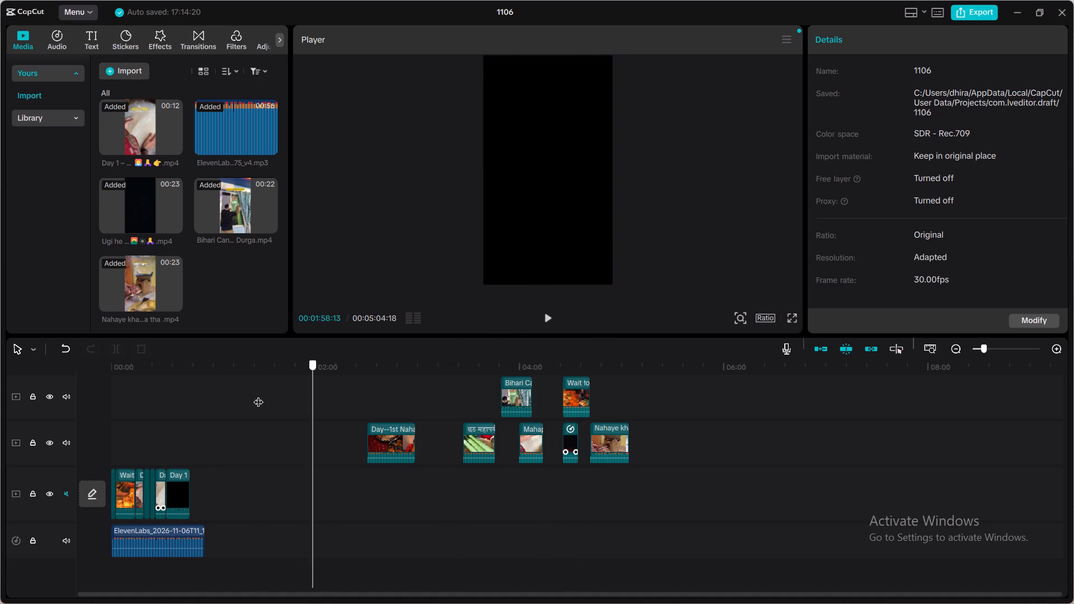
Split the main-track "Day 1" clip at 00:00:33:26 and move the remainder to about 00:49 on the middle track.
click(176, 474)
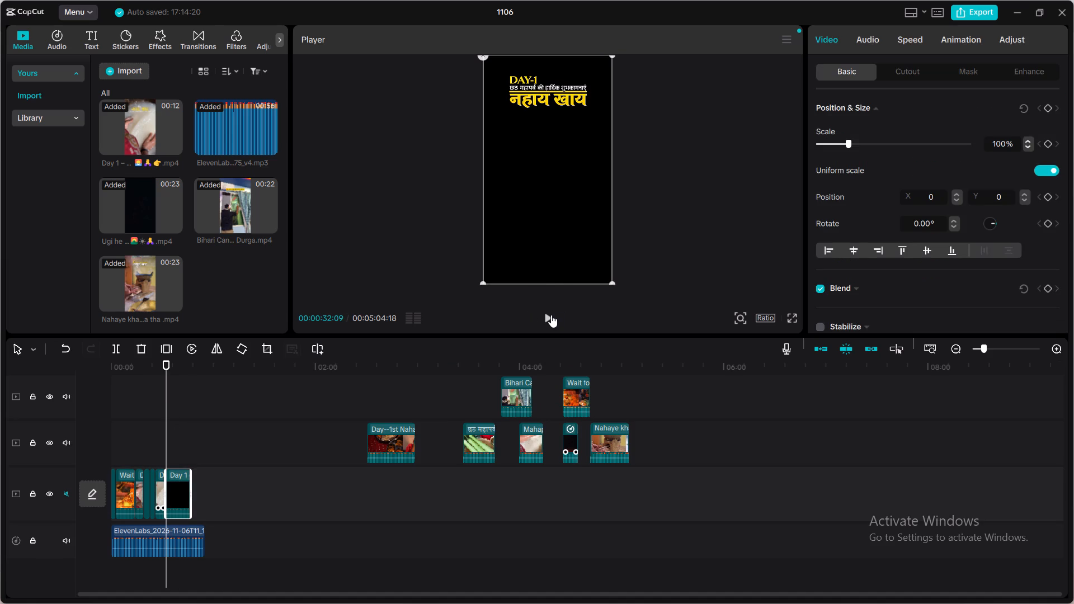
click(547, 316)
click(547, 316)
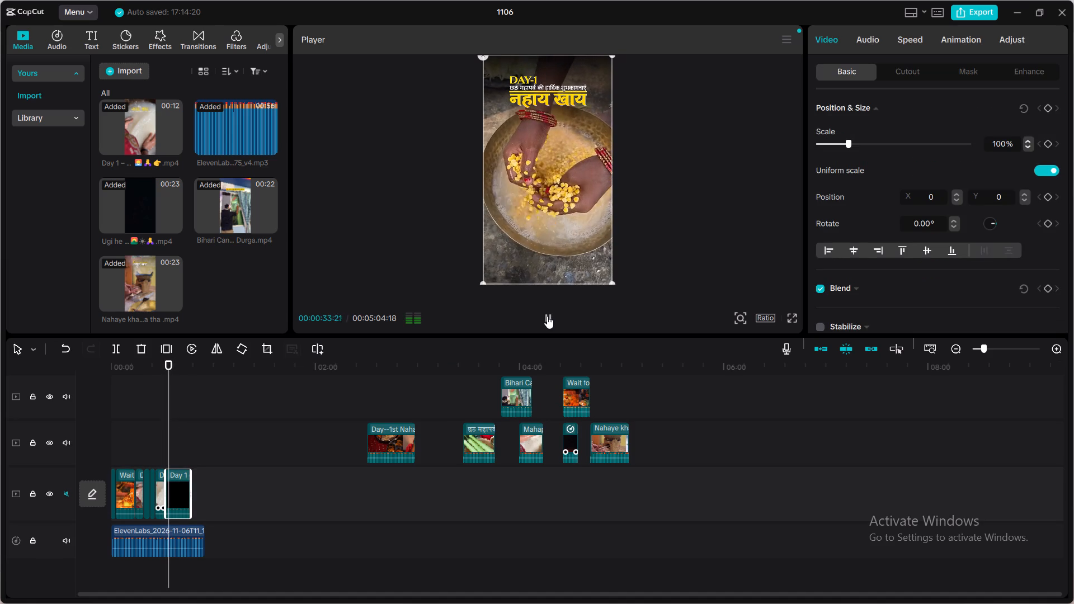
click(121, 349)
drag(183, 471, 200, 447)
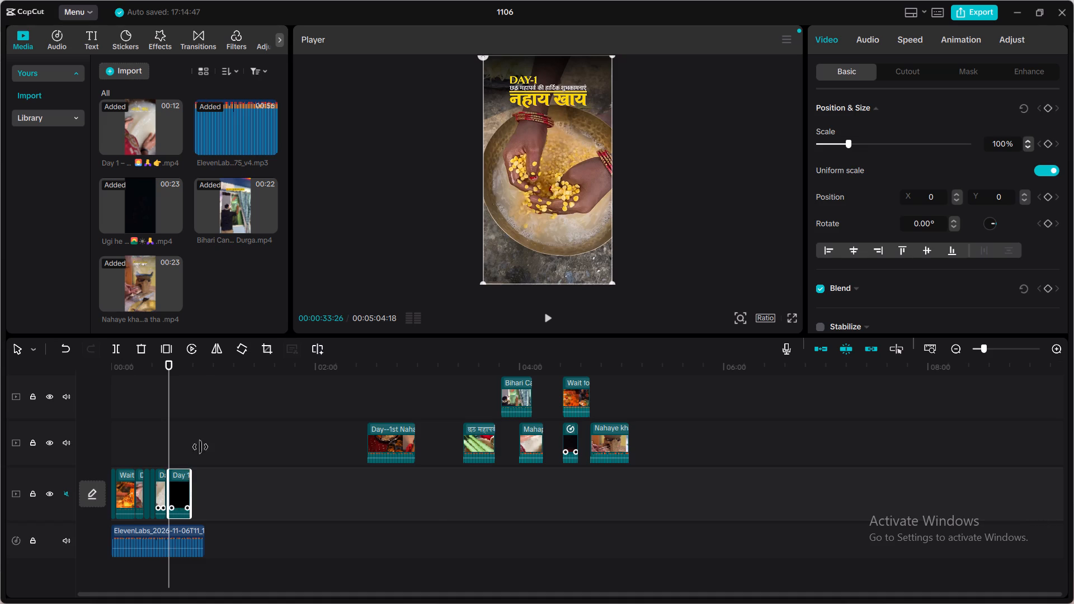
drag(200, 447, 209, 432)
Move the short opening piece of "Day 1" to about 01:48 on the middle track and return the longer remainder to the main track's end.
click(159, 438)
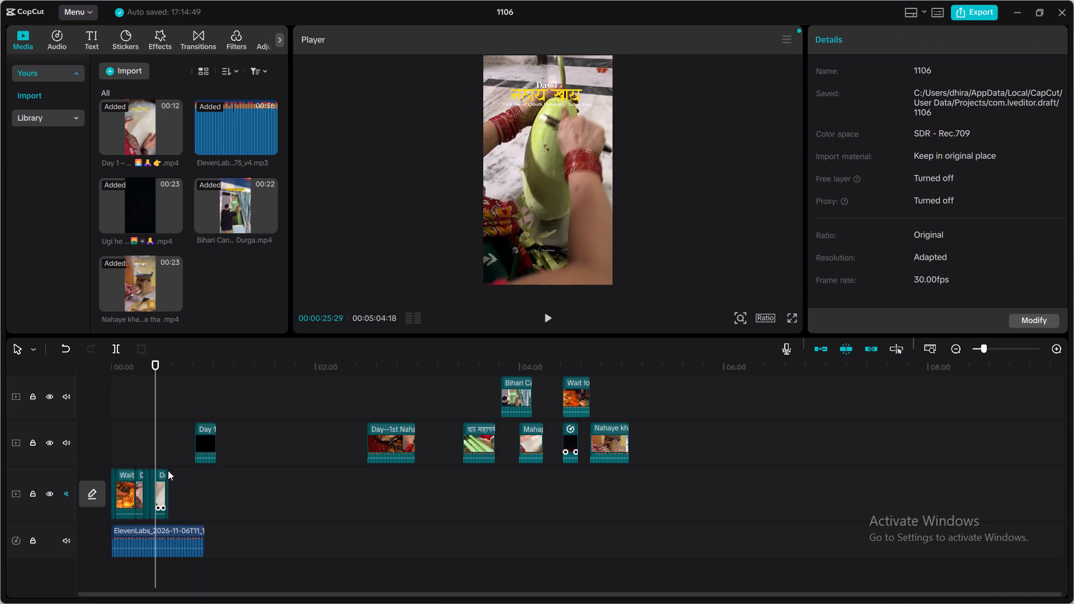
drag(168, 470, 298, 433)
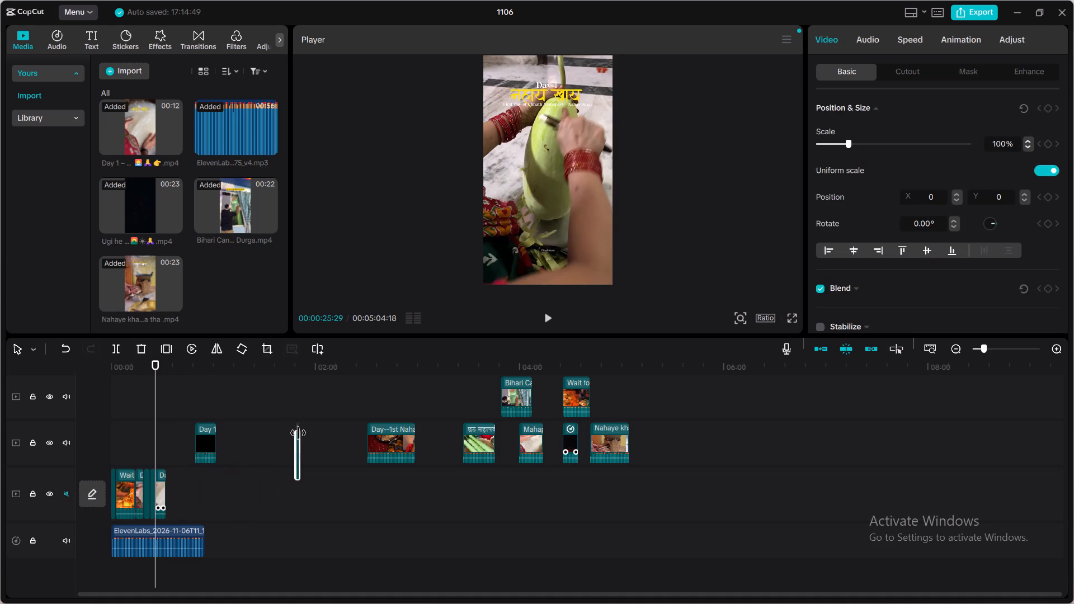
drag(201, 425, 195, 476)
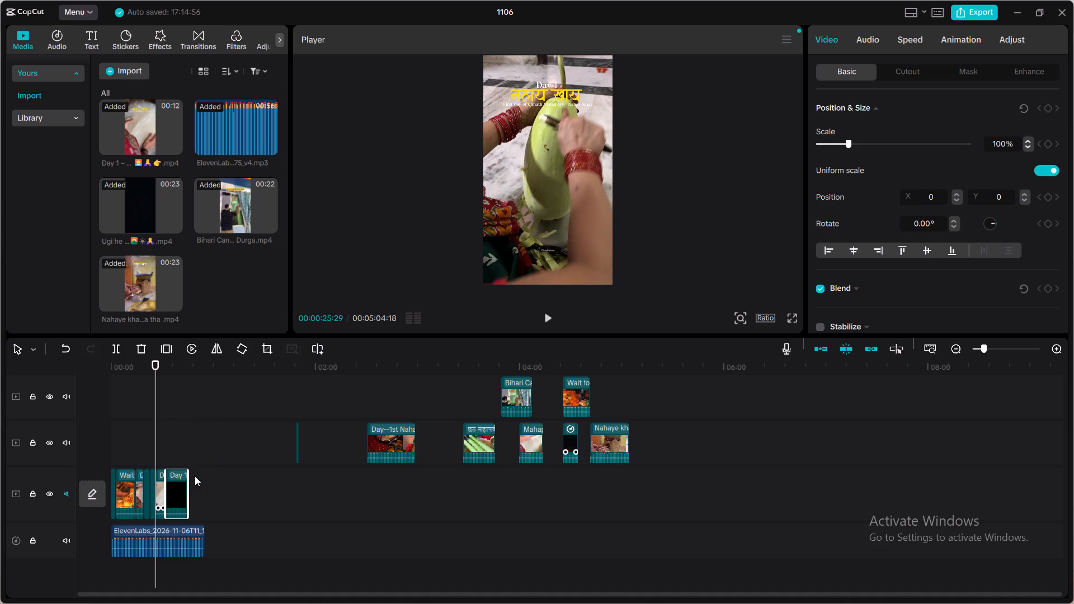
Preview the green-gourd part from 00:00:32:09, split the "Day 1" clip at 00:00:34:20, and move the remainder to about 01:20 on the middle track.
click(170, 439)
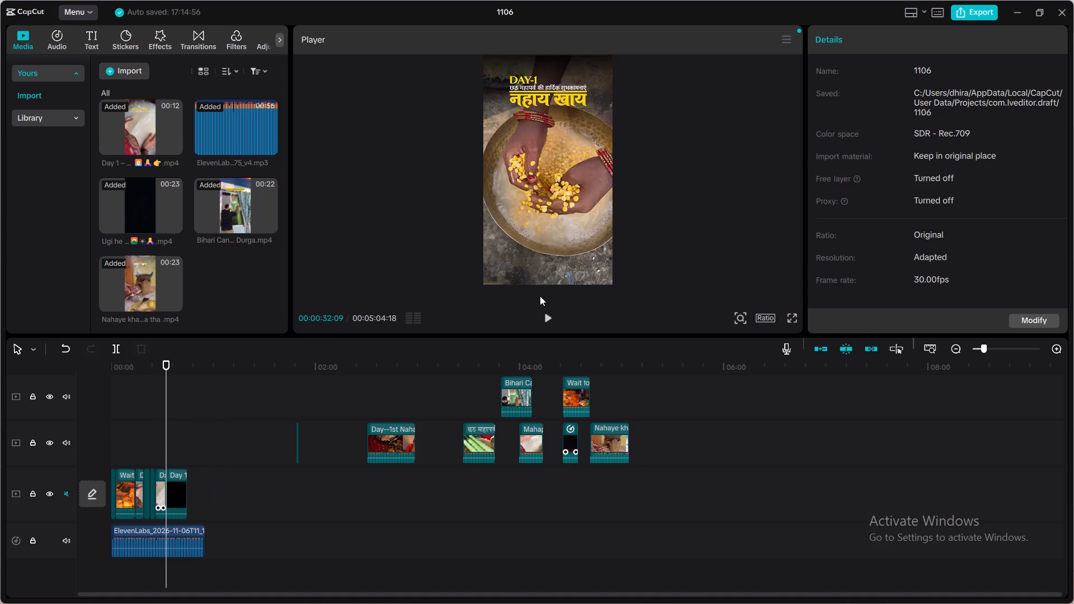
click(543, 310)
click(543, 310)
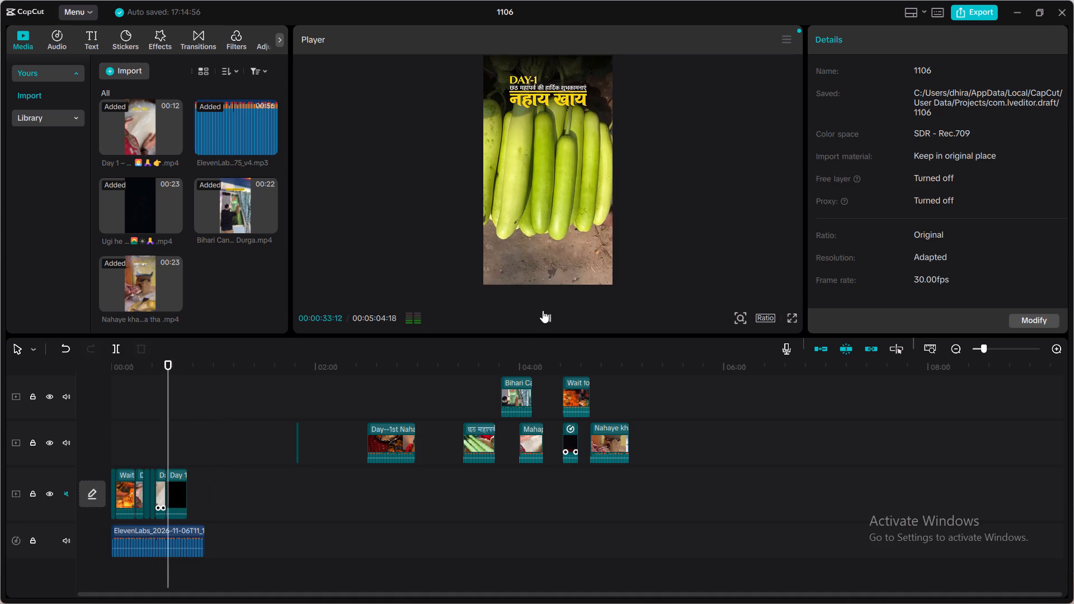
click(180, 471)
click(164, 479)
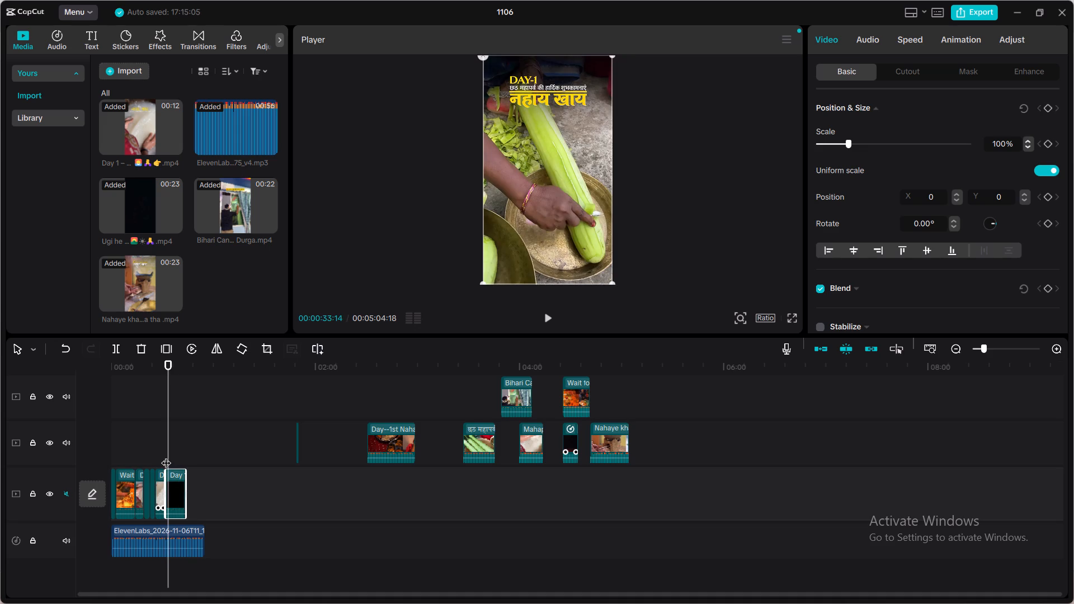
click(164, 456)
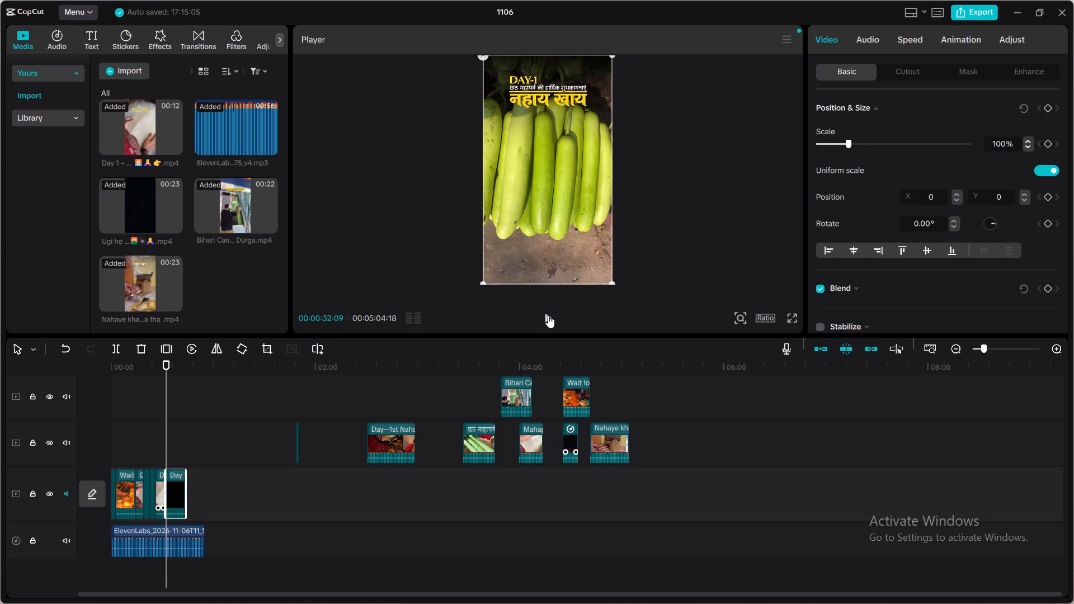
click(547, 314)
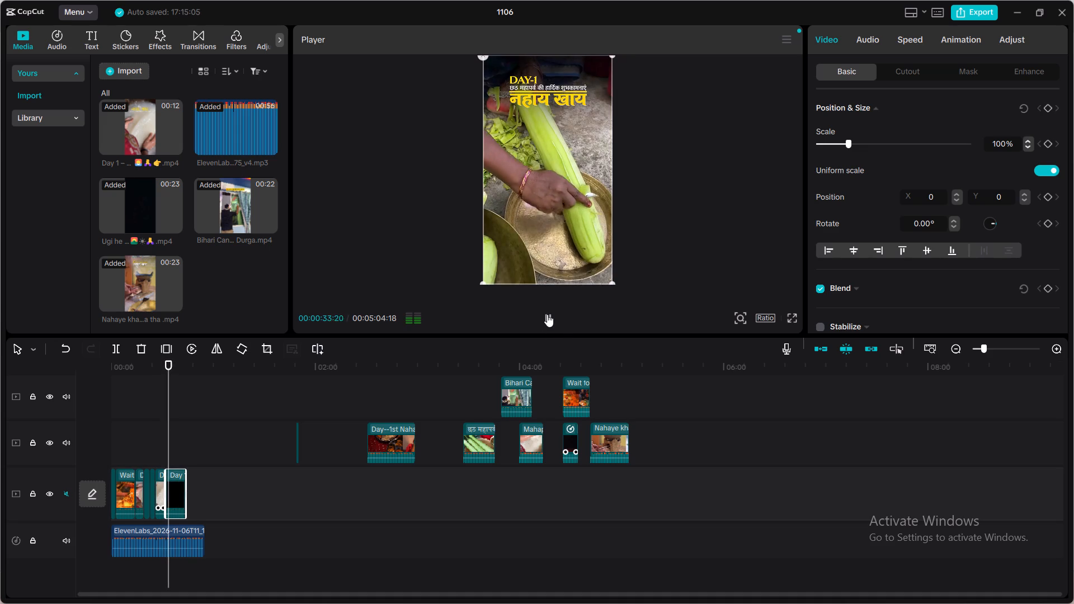
click(547, 314)
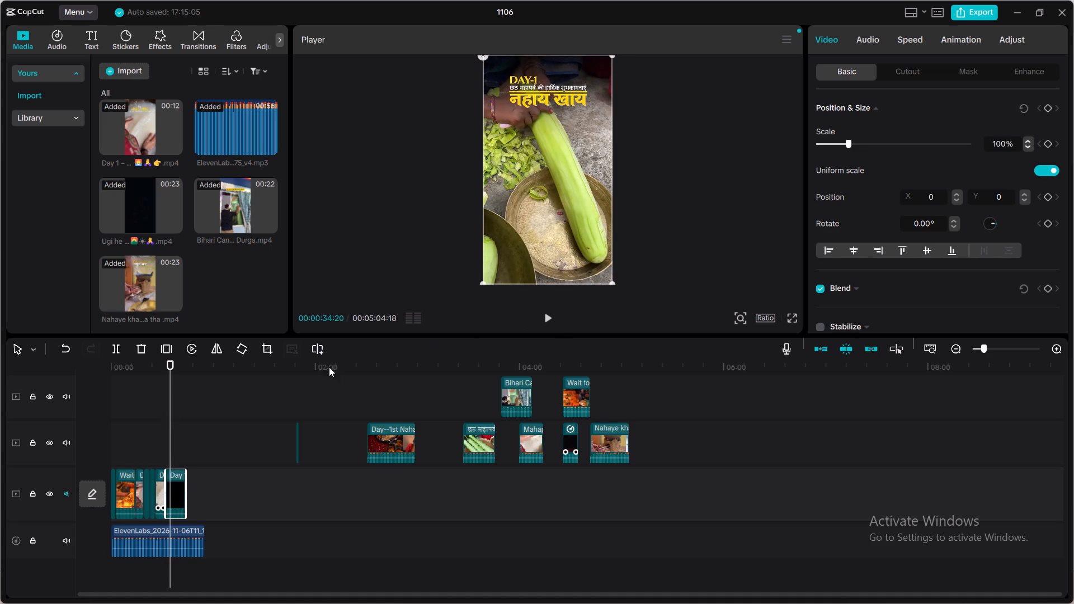
click(115, 348)
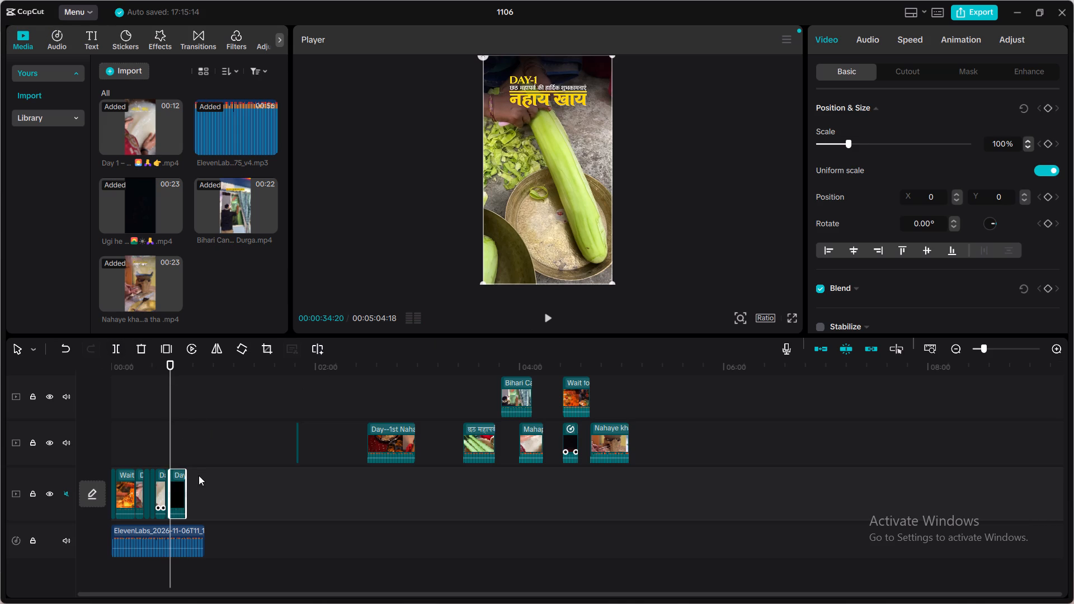
drag(181, 474, 258, 426)
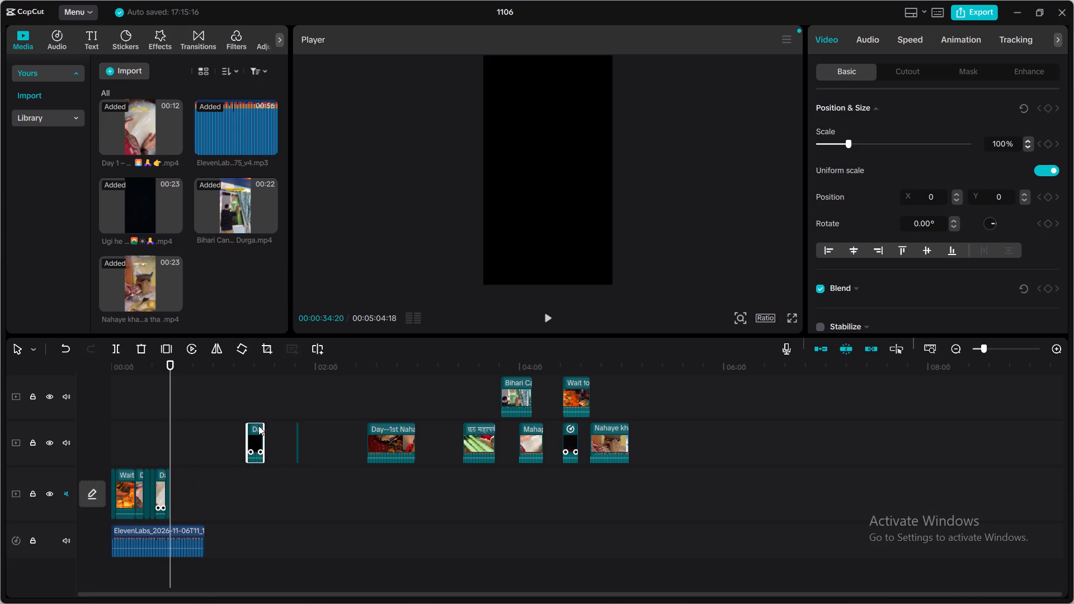
Place the short "Day 1" piece from the middle track at the end of the main track and preview it to 00:00:35:29.
drag(298, 432, 295, 481)
click(551, 317)
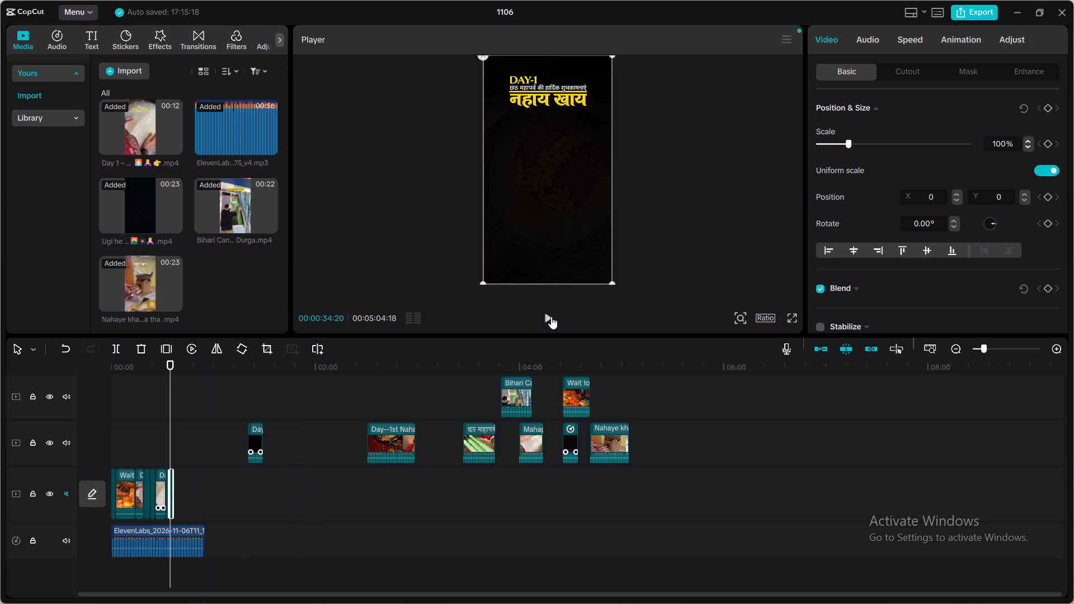
click(551, 317)
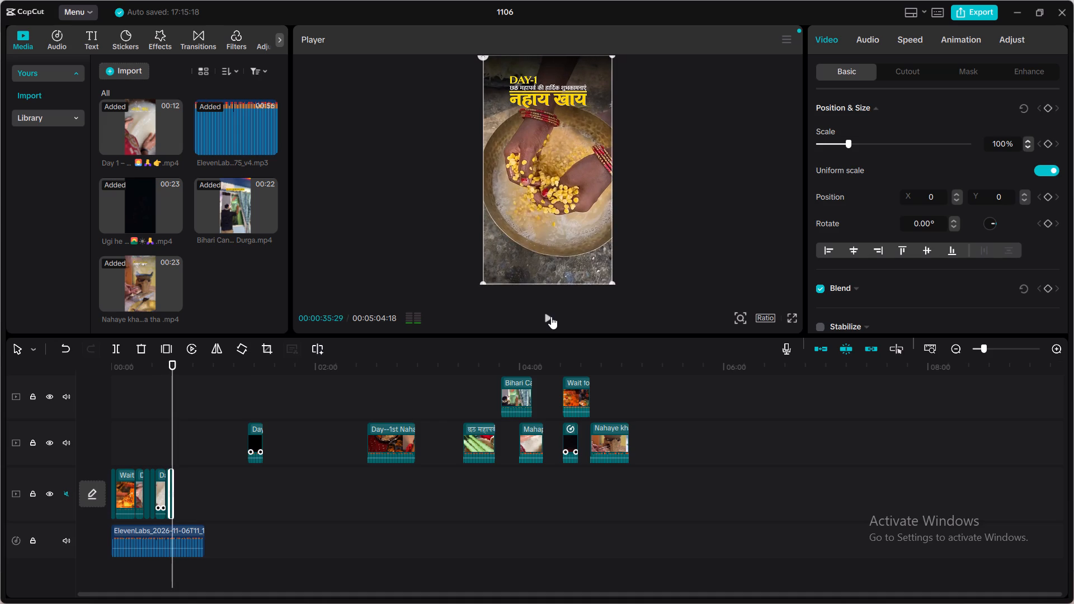
Check the footage of the leftover "Day 1" clip on the middle track at about 00:01:24.
click(252, 398)
click(252, 398)
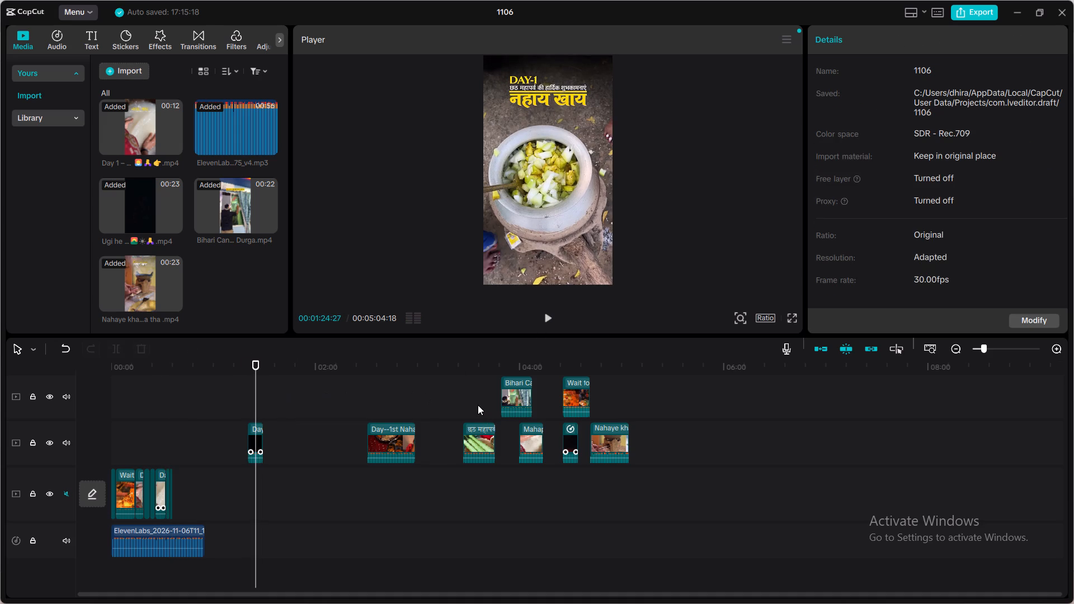
Move the "Mahap…" clip to about 02:03 on the middle track, before "Day--1st Naha…", and scan its footage.
drag(529, 430, 337, 431)
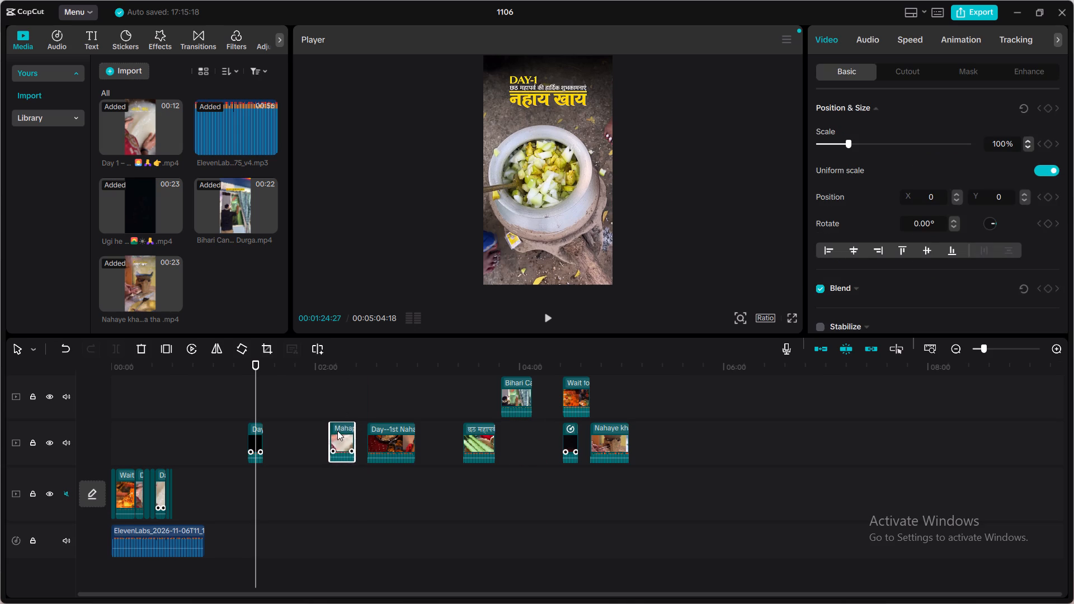
drag(337, 431, 331, 432)
click(327, 397)
drag(327, 397, 330, 404)
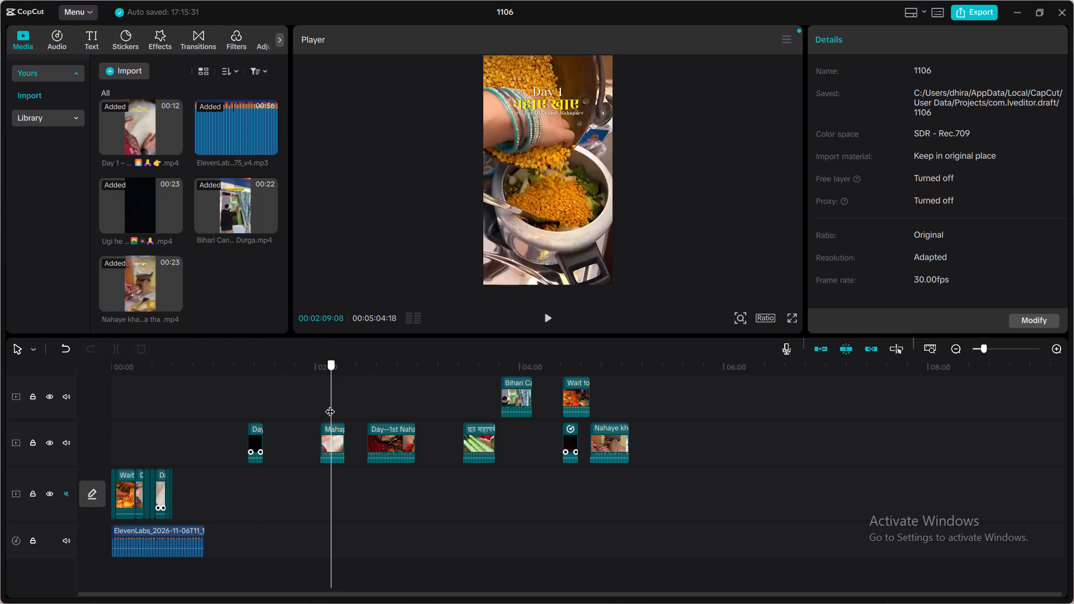
drag(330, 404, 323, 410)
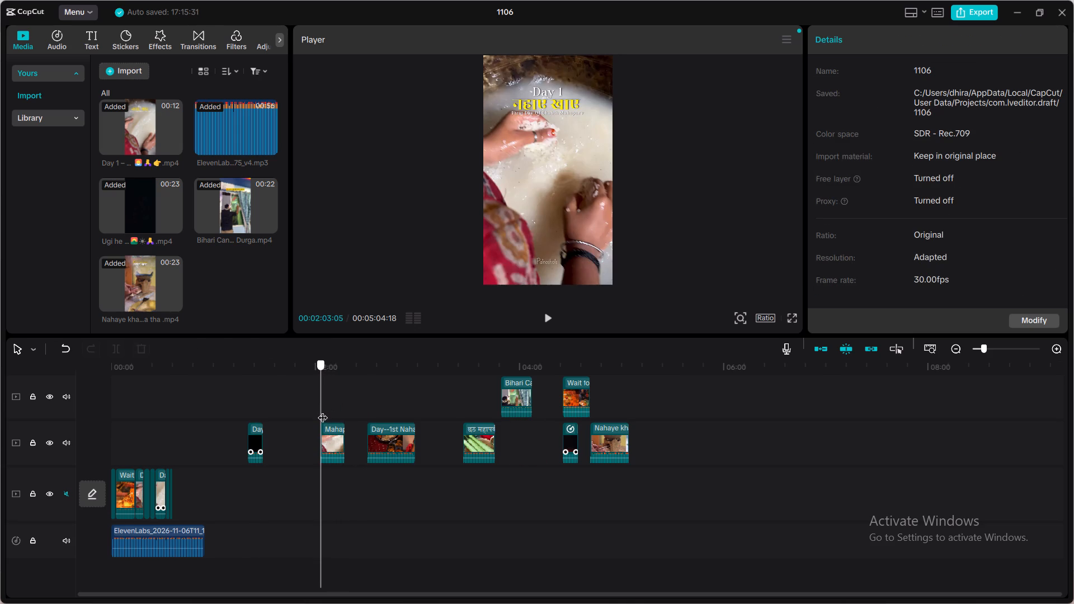
drag(323, 410, 319, 419)
Move the two top-track clips to the end of the middle track, "Wait fo…" at about 05:39 and "Bihari Ca…" at about 06:24.
drag(516, 379, 780, 424)
drag(581, 381, 703, 438)
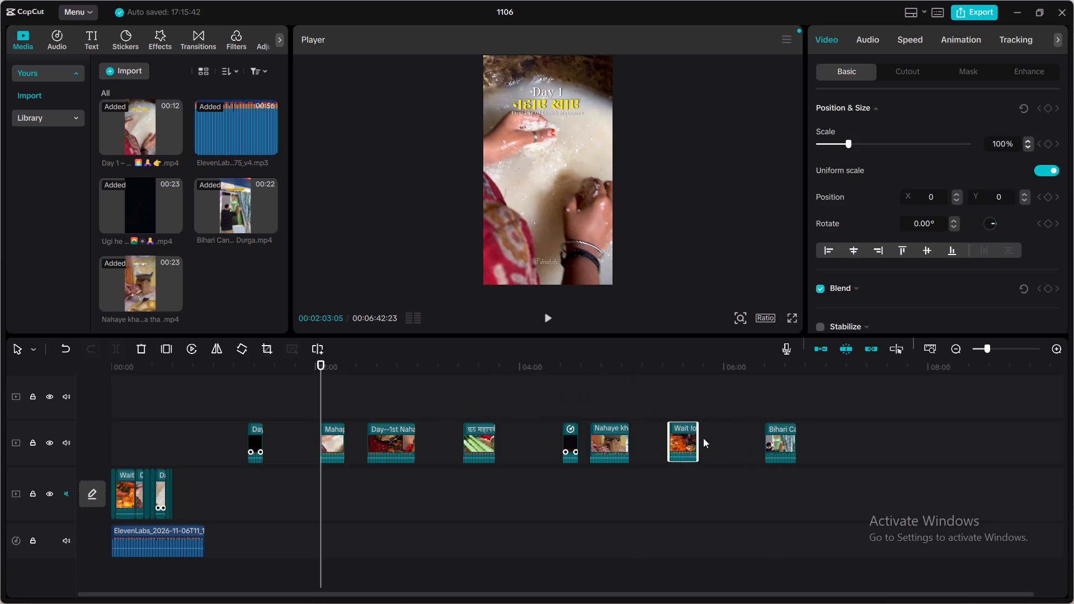
drag(703, 438, 707, 440)
Scan the footage of the "Wait fo…" clip and the "Nahaye kh…" clip, back to its start at 00:04:41:18.
click(708, 392)
drag(708, 392, 686, 394)
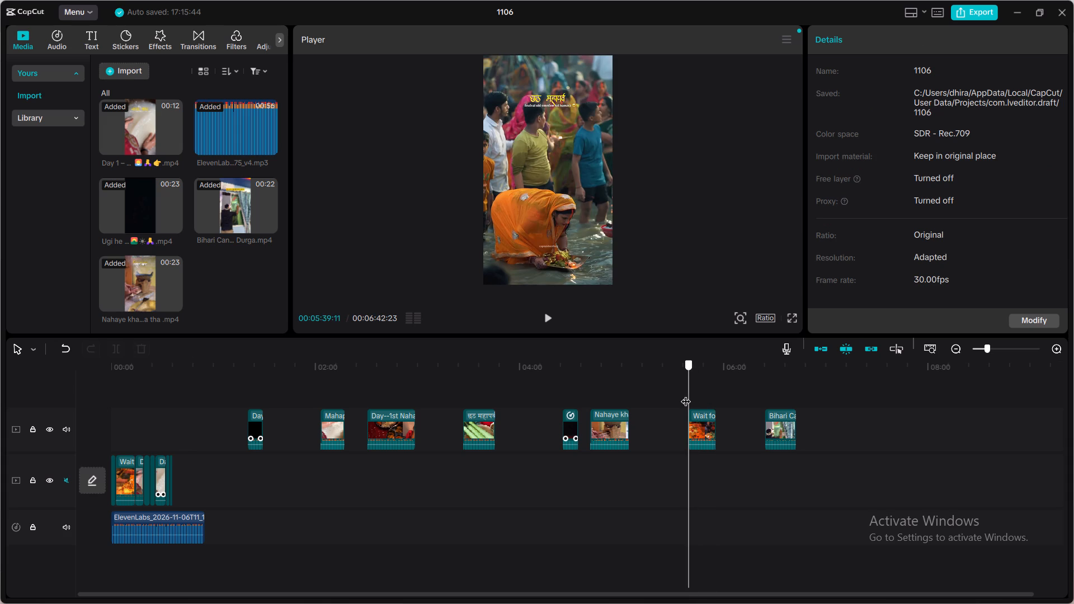
drag(686, 394, 712, 394)
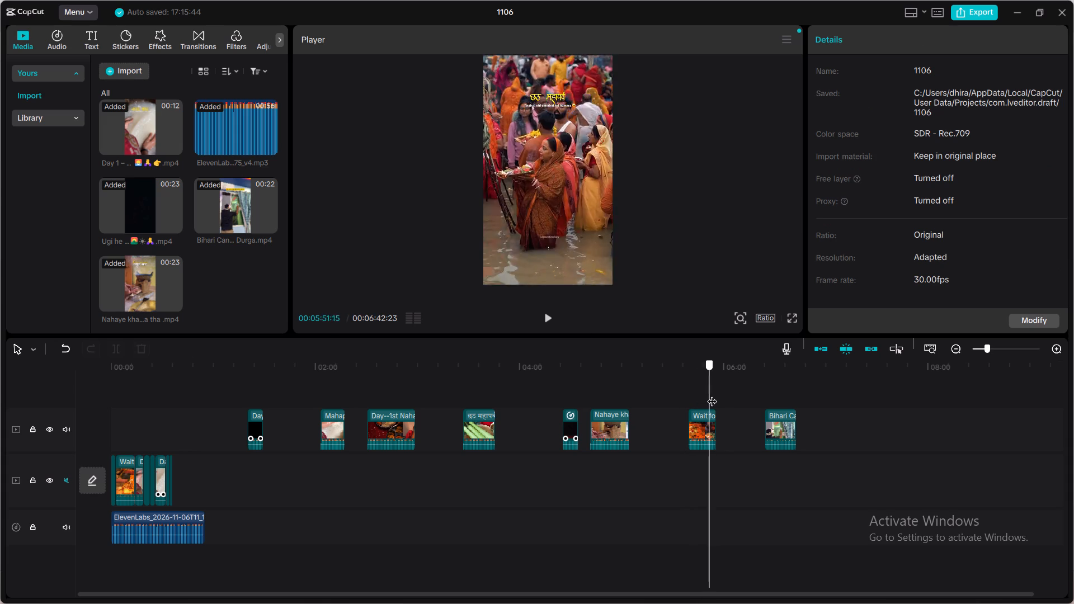
drag(712, 394, 687, 402)
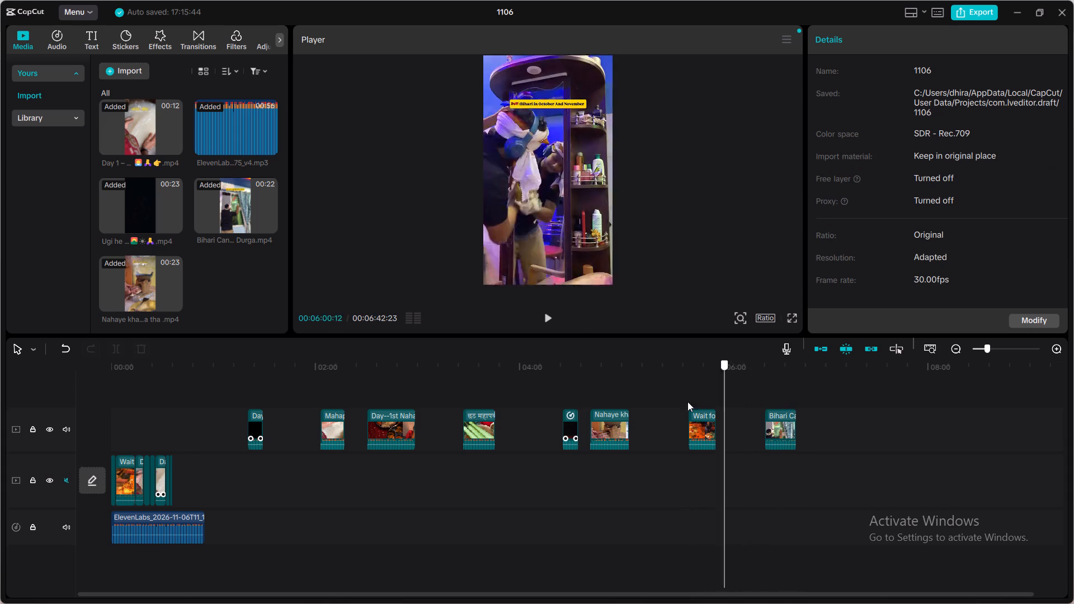
drag(687, 402, 605, 420)
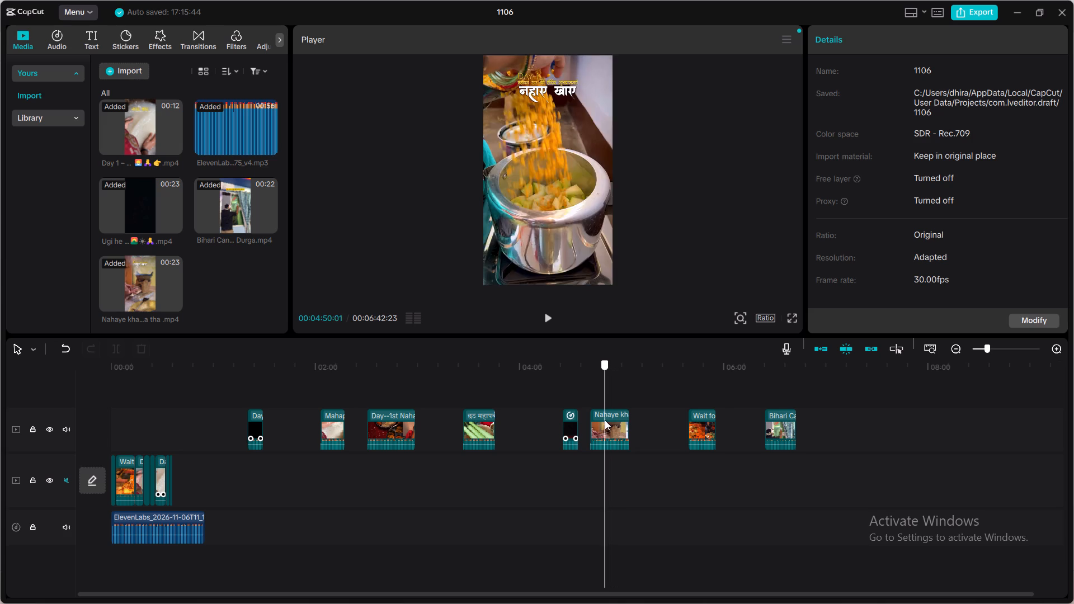
drag(605, 420, 591, 421)
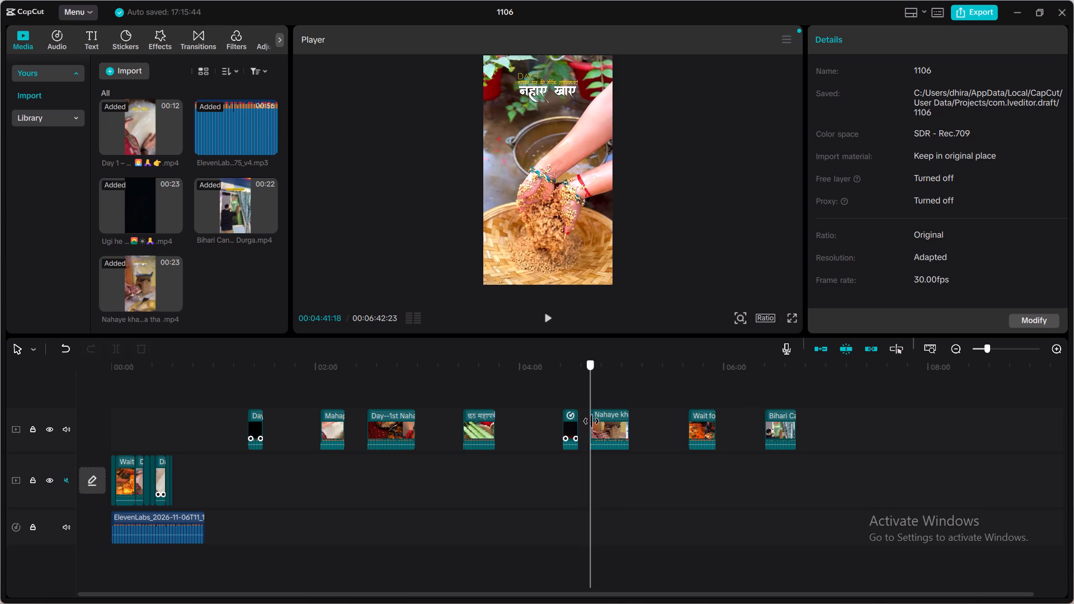
drag(591, 421, 591, 422)
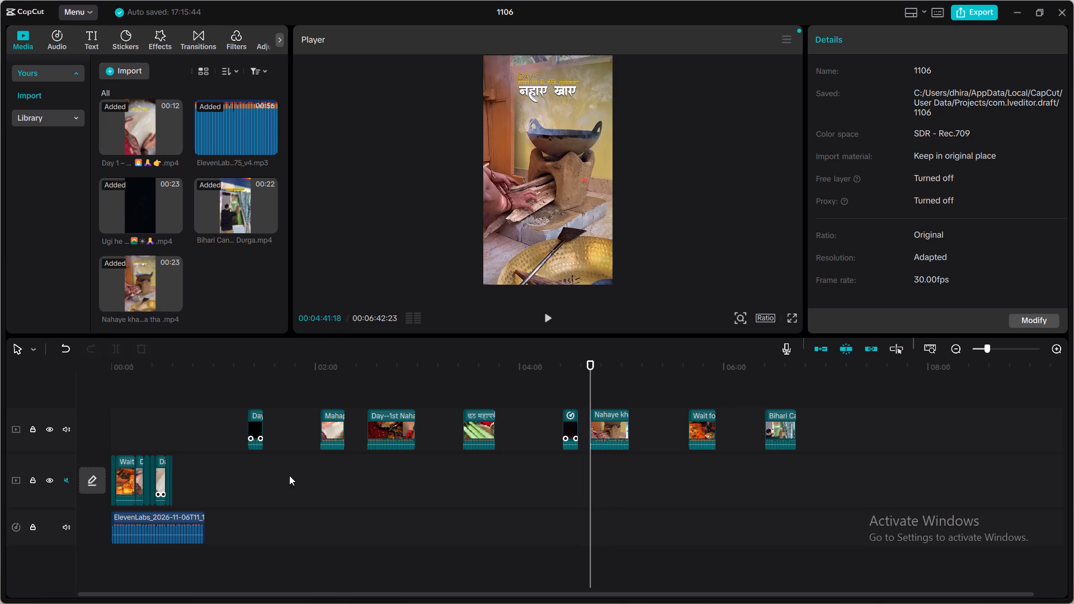
click(175, 419)
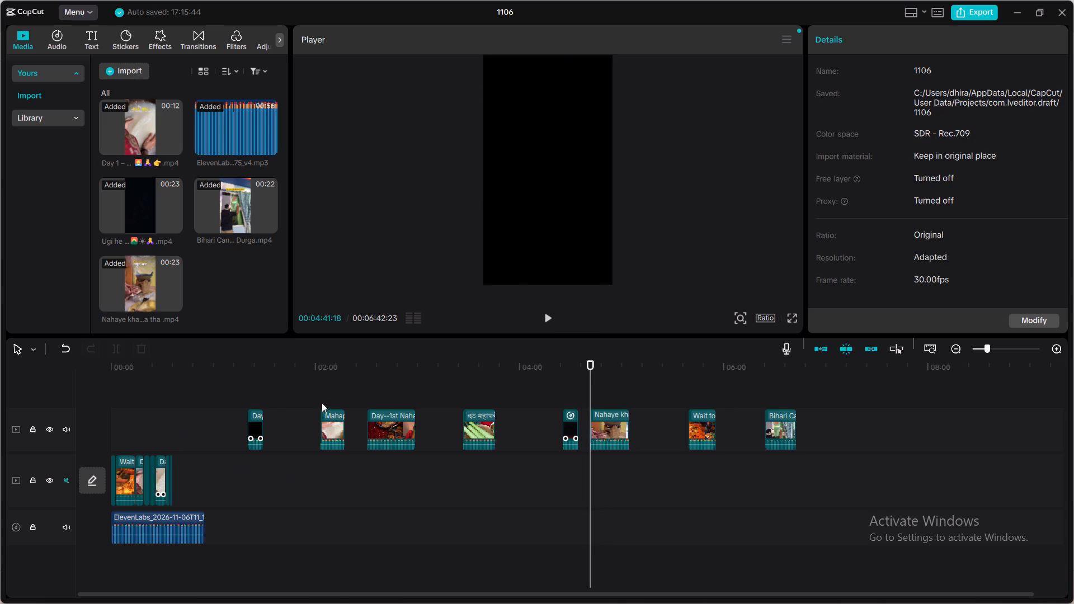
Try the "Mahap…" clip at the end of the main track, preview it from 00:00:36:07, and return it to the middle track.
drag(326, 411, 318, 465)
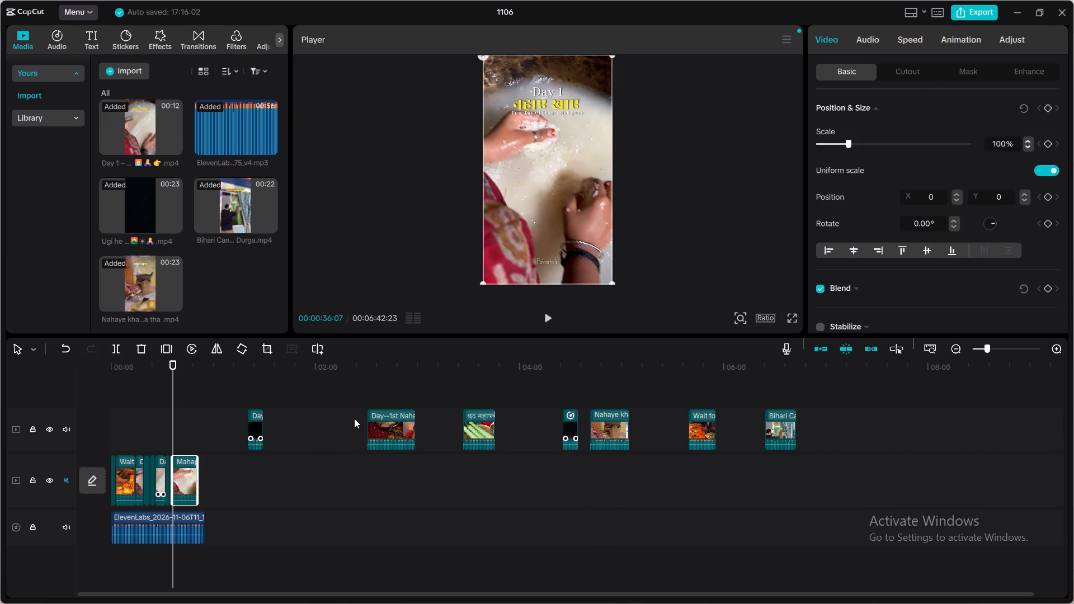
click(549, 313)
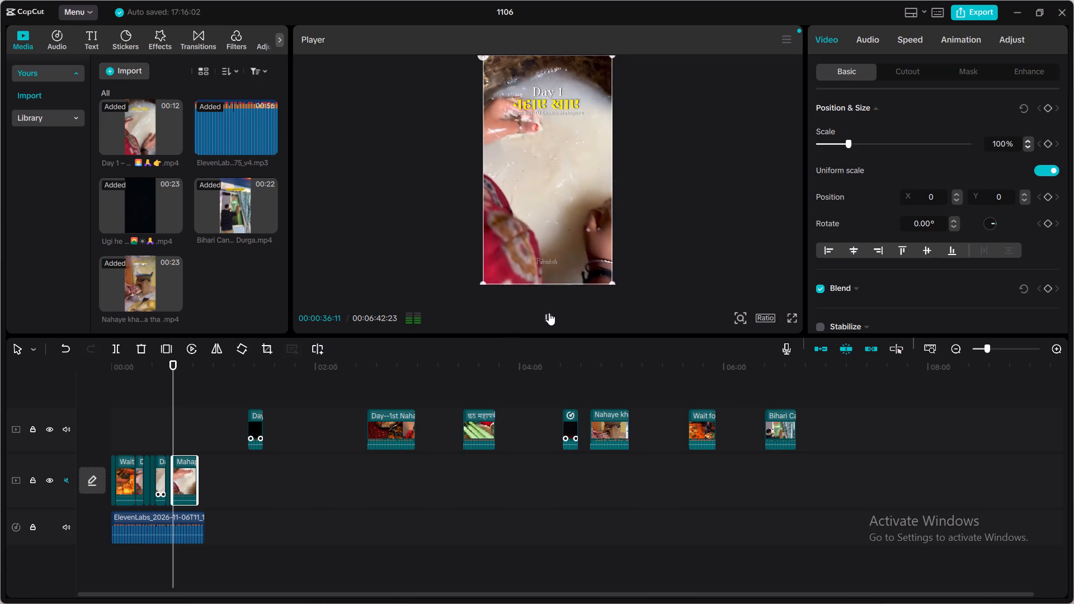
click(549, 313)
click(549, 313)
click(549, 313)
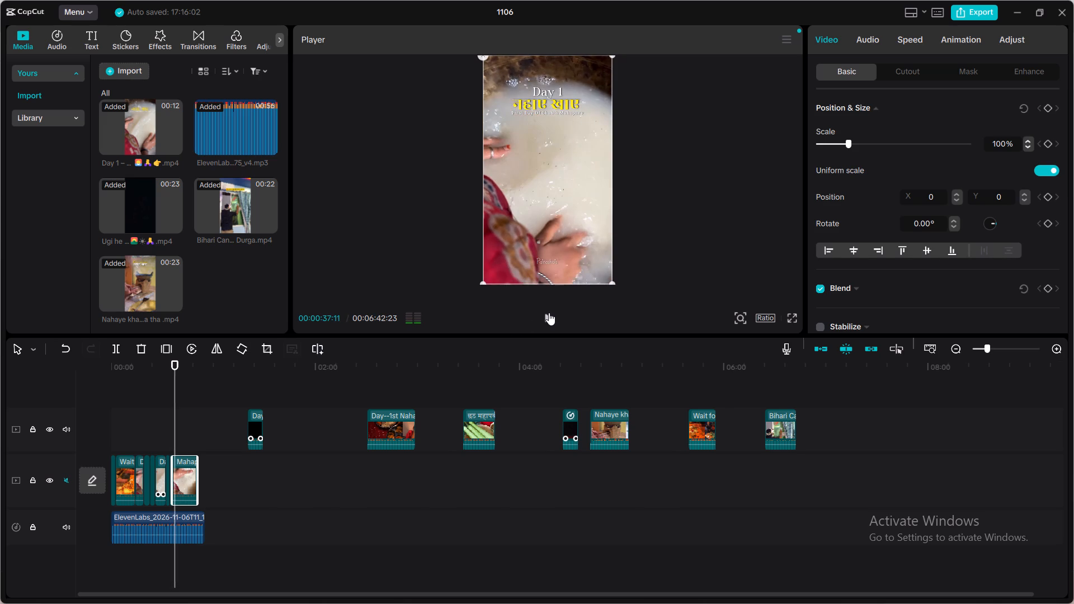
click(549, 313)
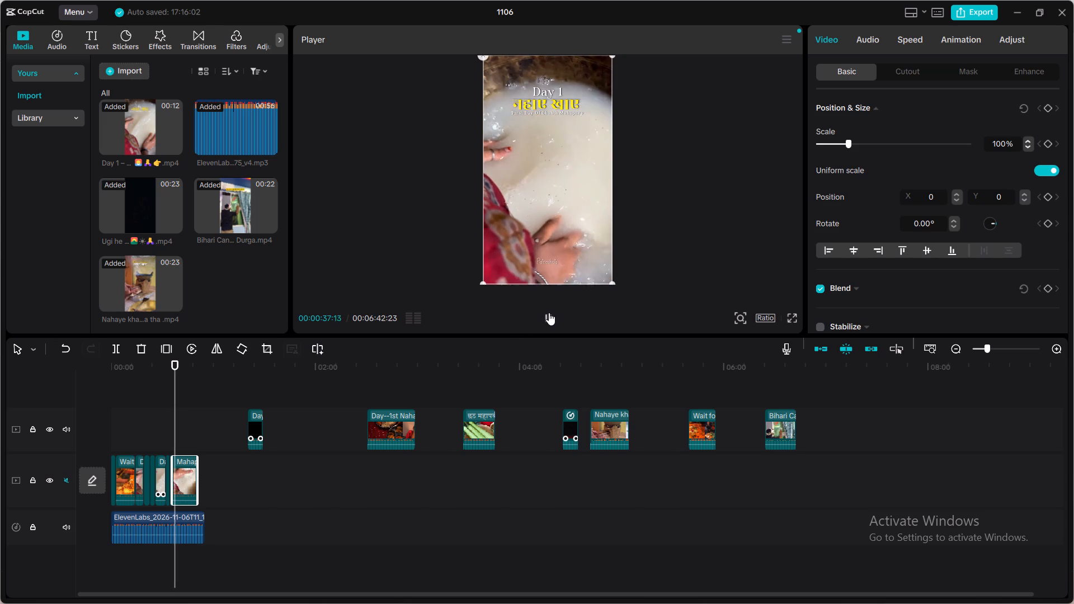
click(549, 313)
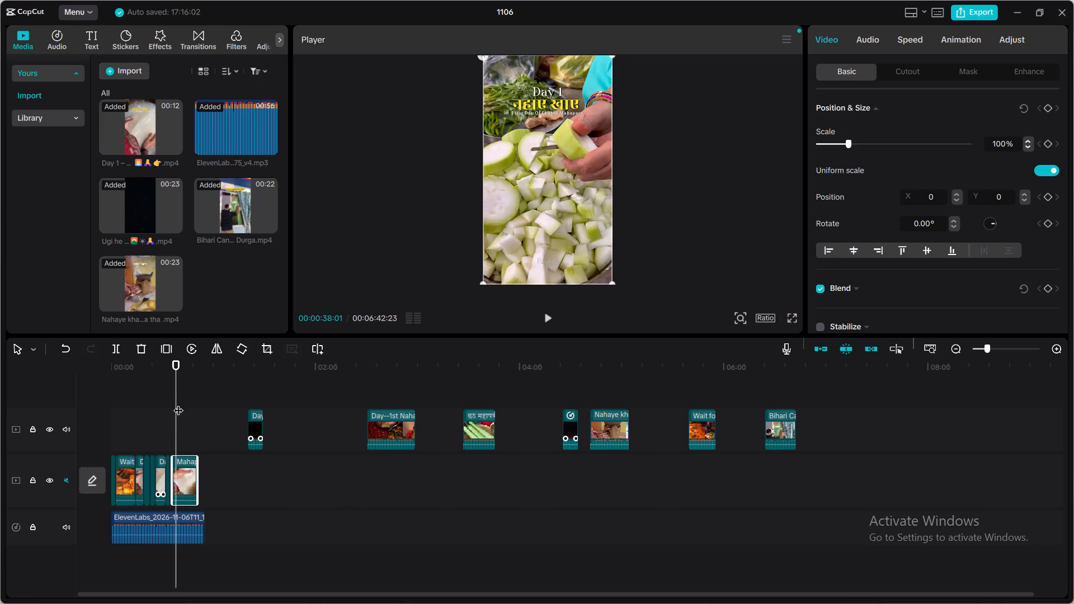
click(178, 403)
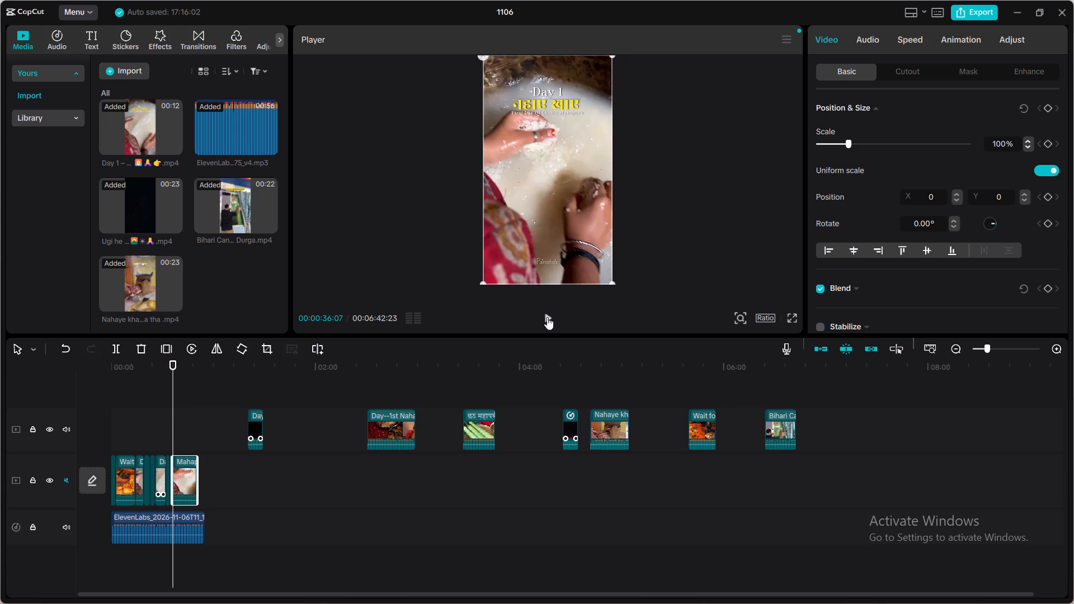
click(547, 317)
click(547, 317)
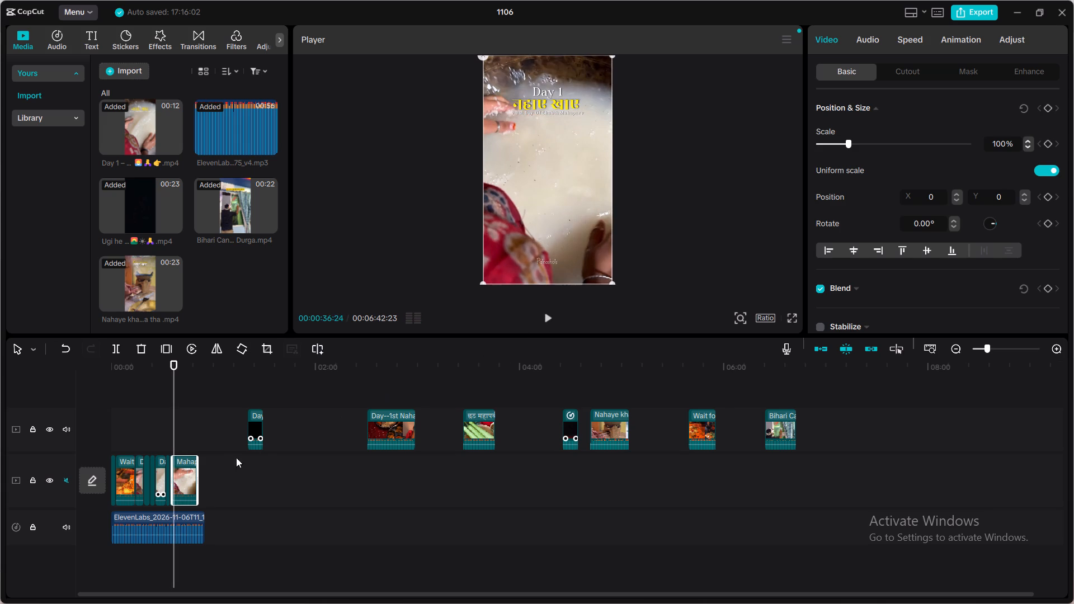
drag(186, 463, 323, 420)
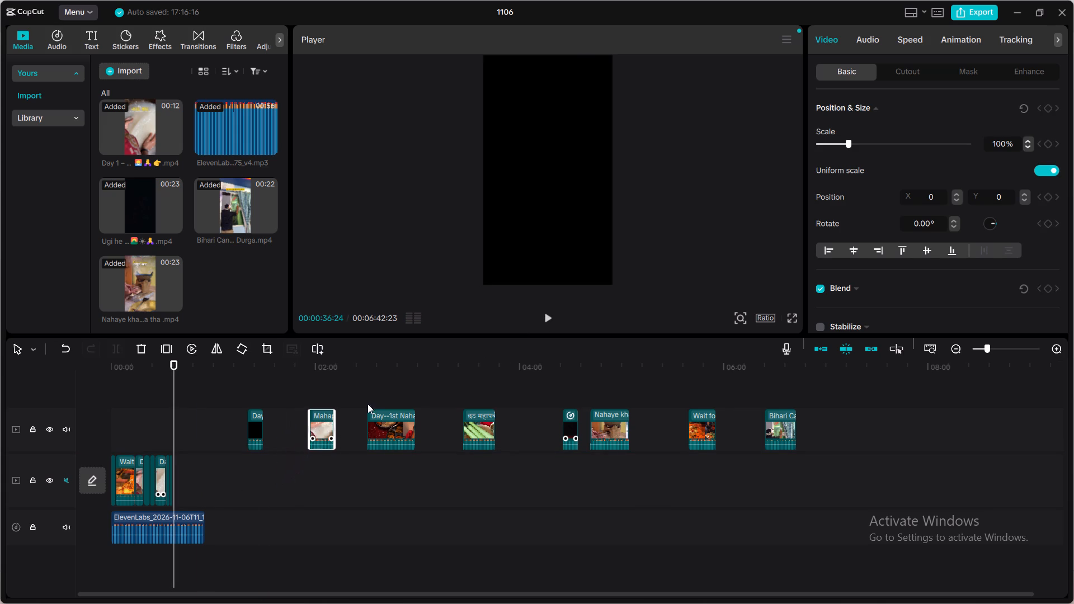
Place the "Nahaye kh…" clip at the end of the main track and preview the join up to 00:00:37:06.
click(602, 382)
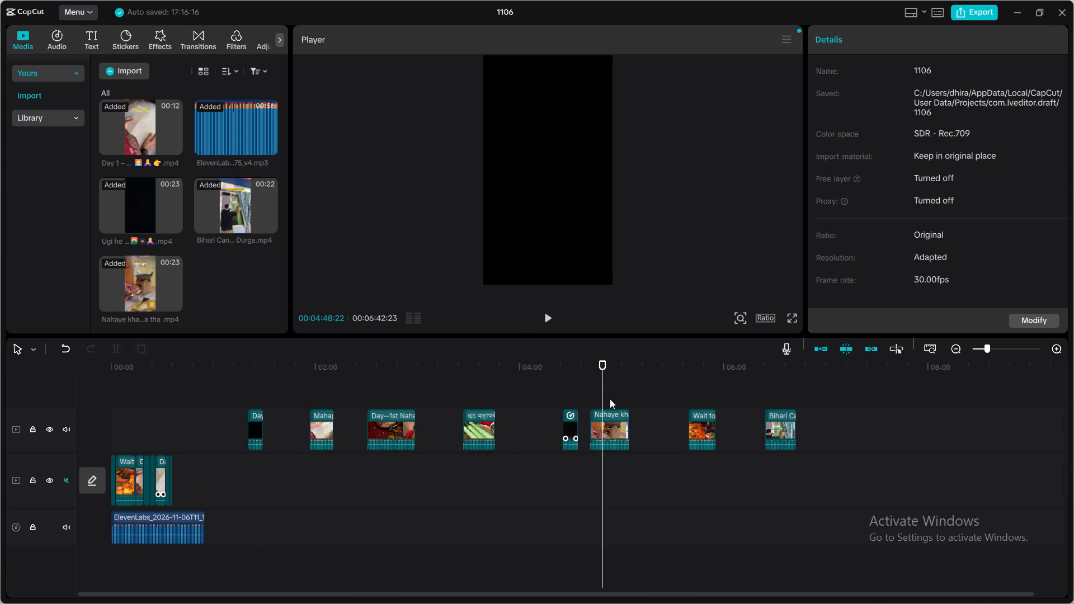
drag(616, 411, 629, 460)
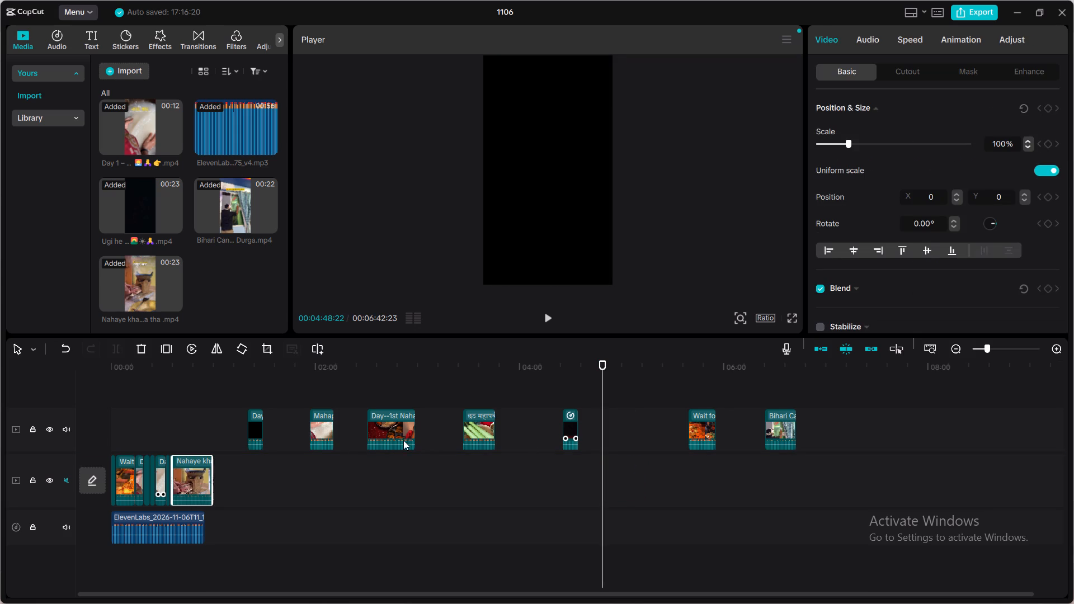
click(178, 407)
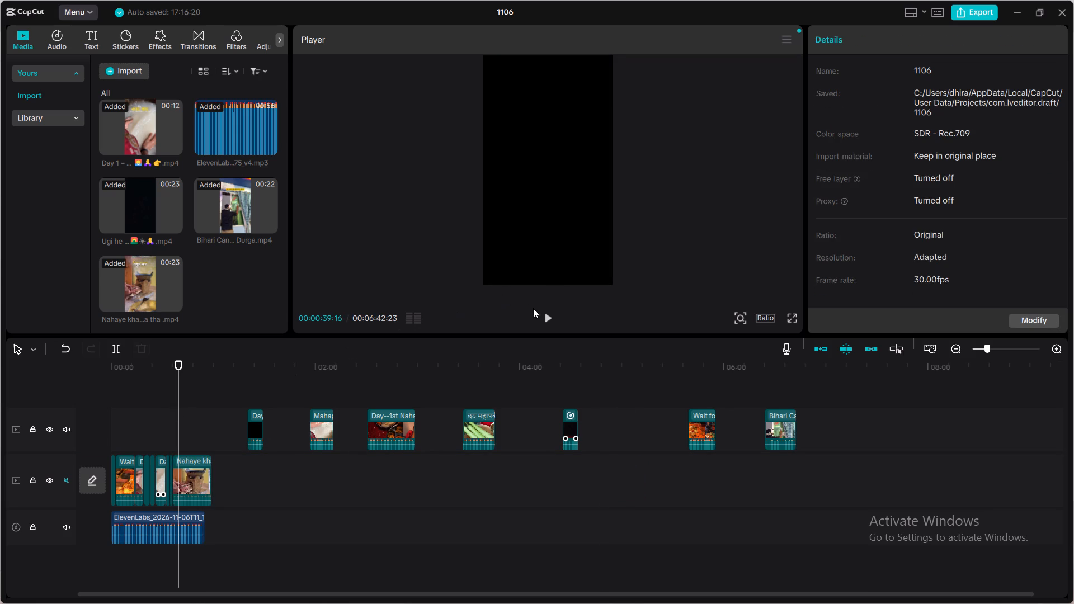
click(178, 366)
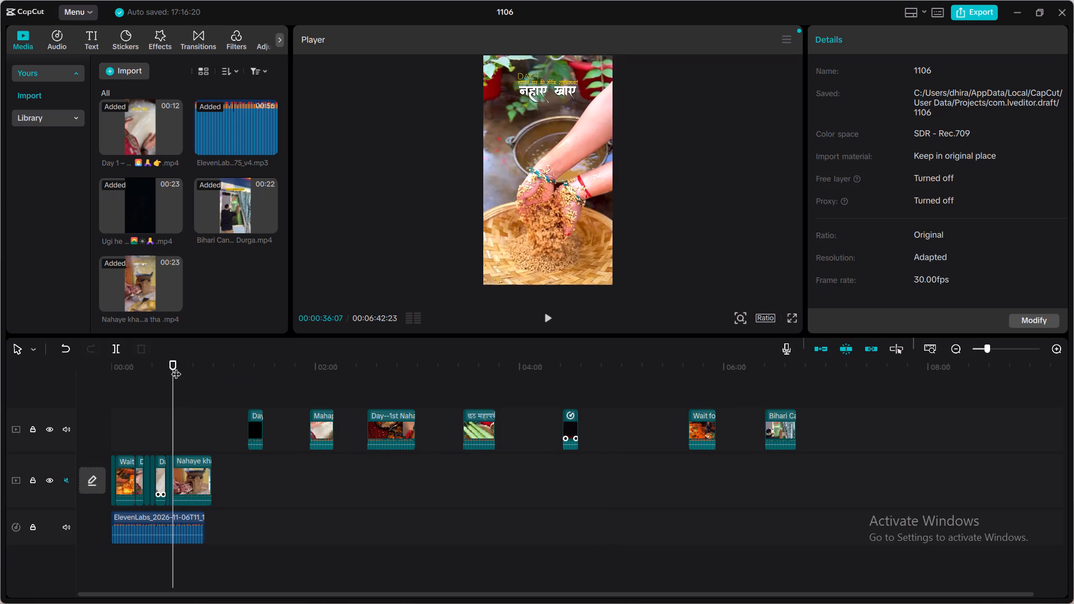
click(545, 315)
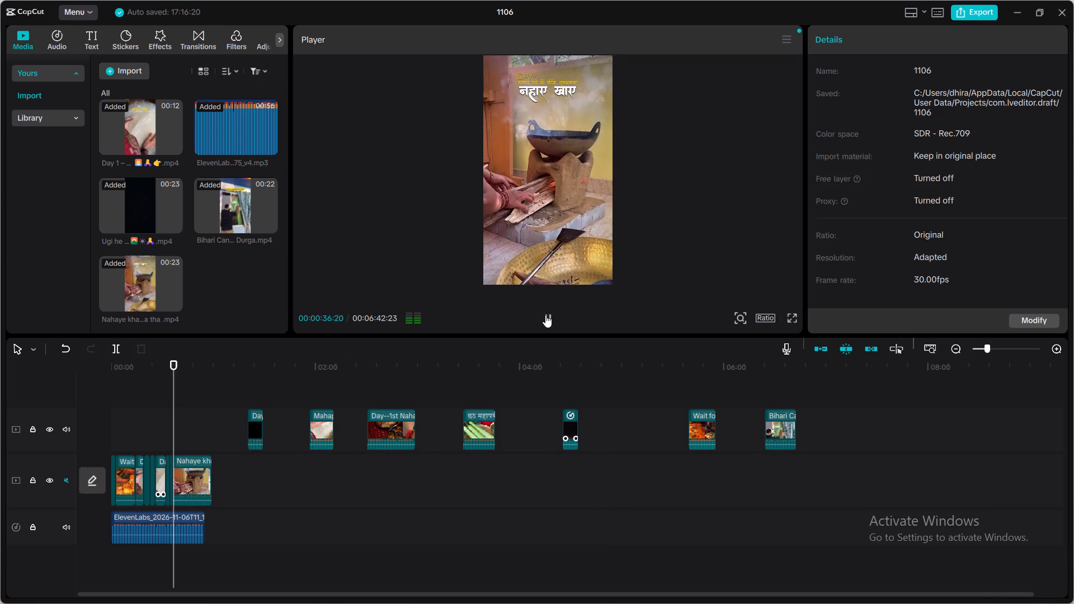
click(545, 315)
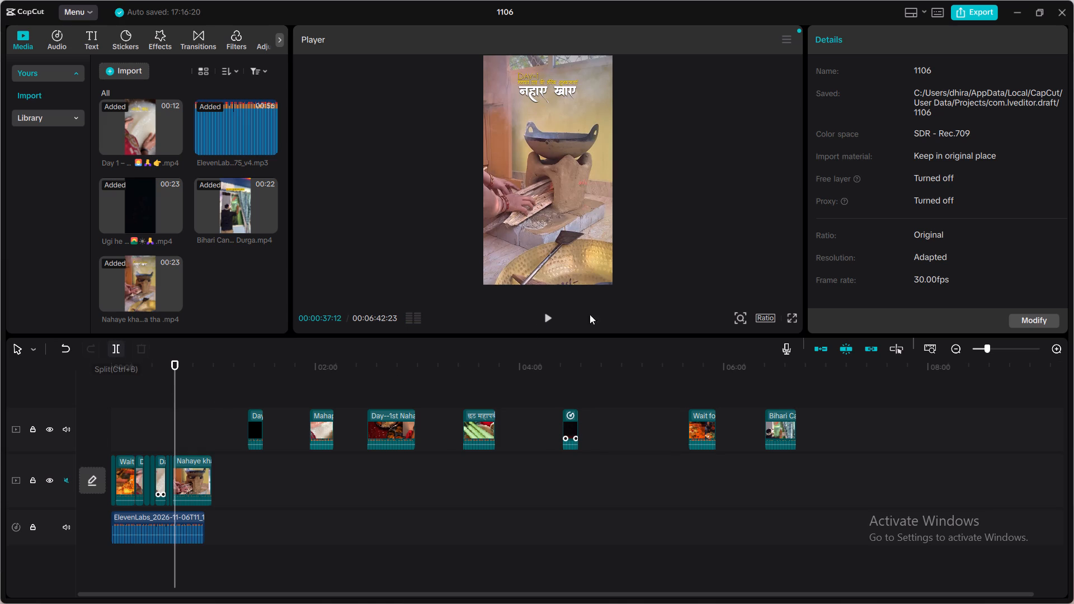
double_click(548, 315)
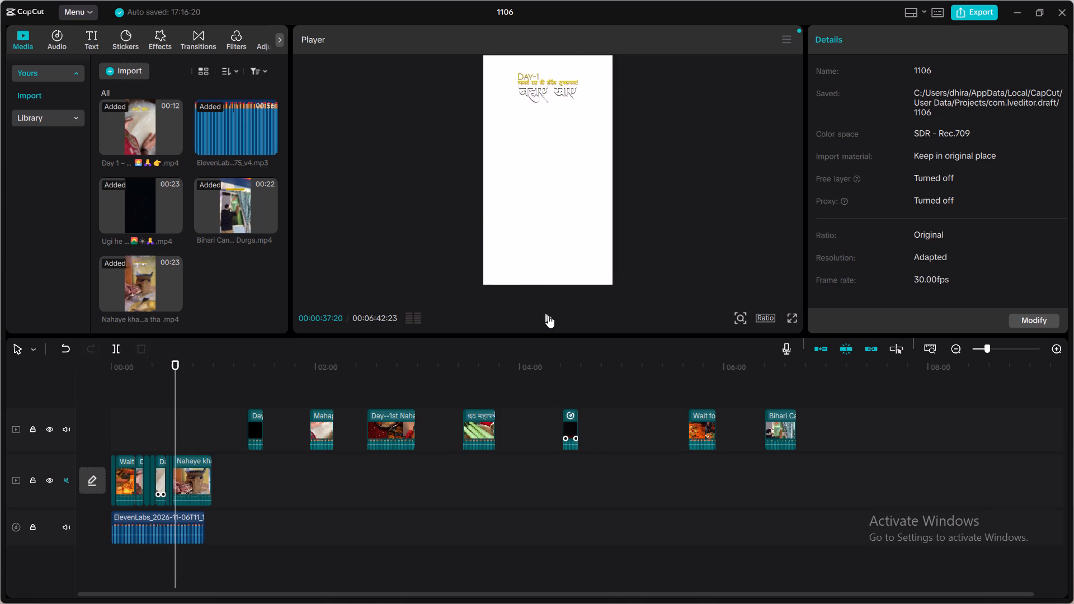
click(169, 395)
click(549, 315)
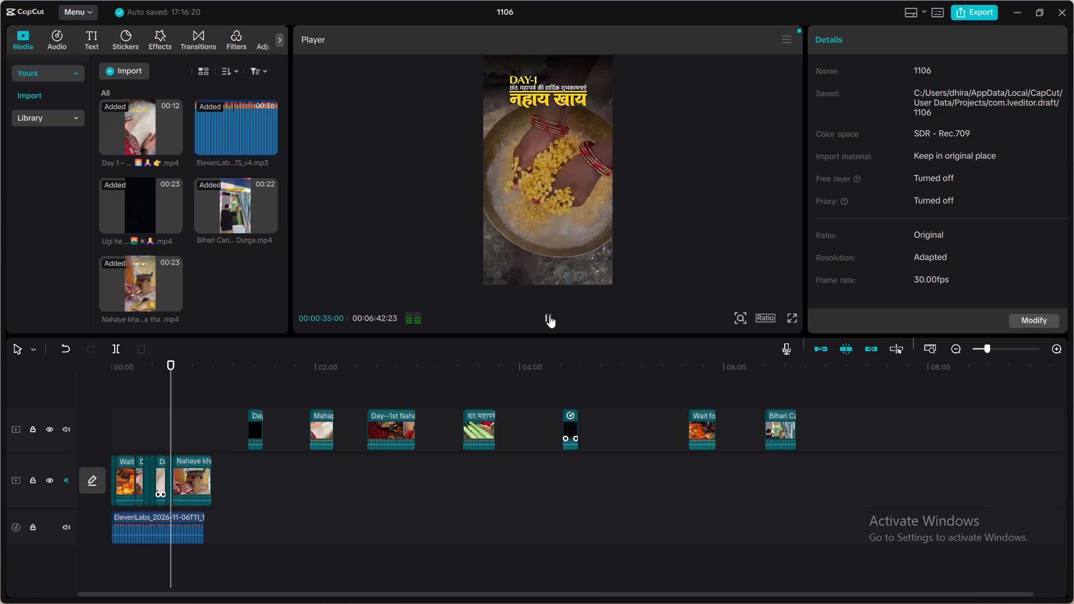
click(549, 315)
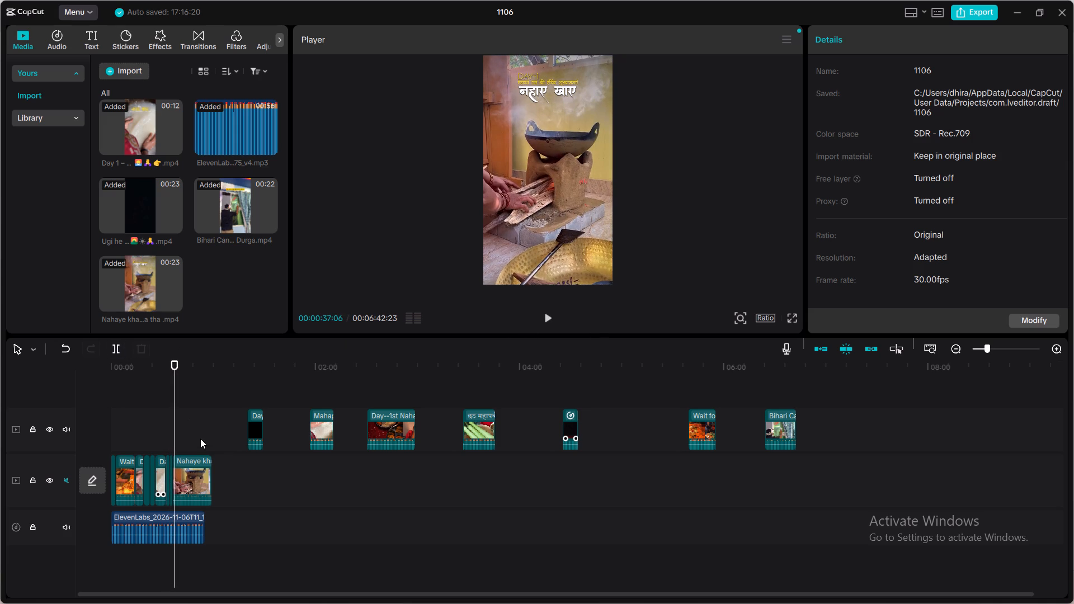
Split the "Nahaye kh…" clip at 00:00:37:06 and move its remaining part to the middle track, just before "Wait fo…".
click(196, 457)
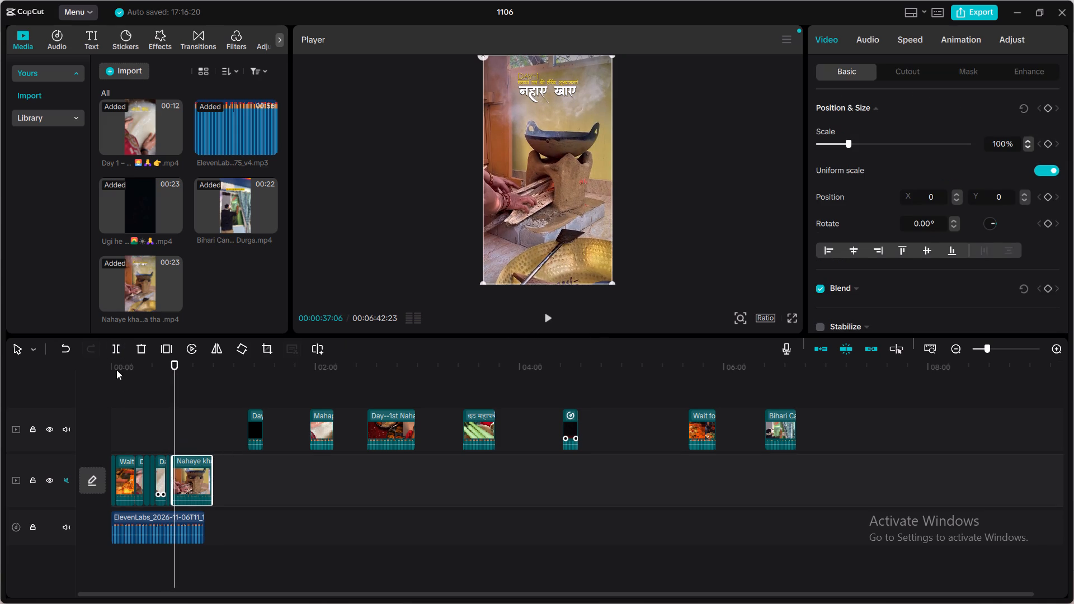
click(113, 351)
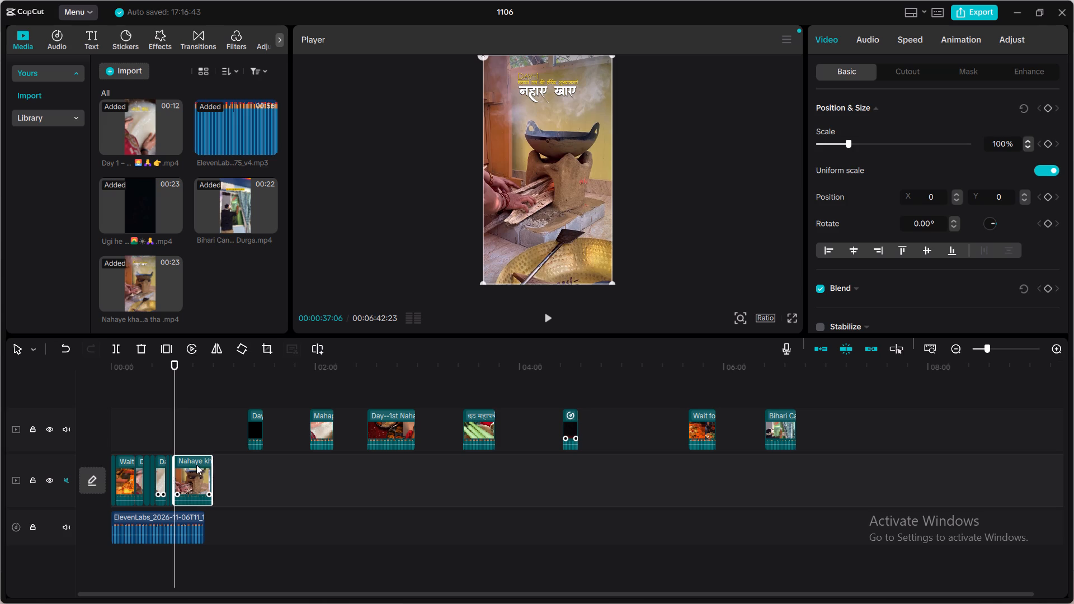
drag(190, 458, 657, 412)
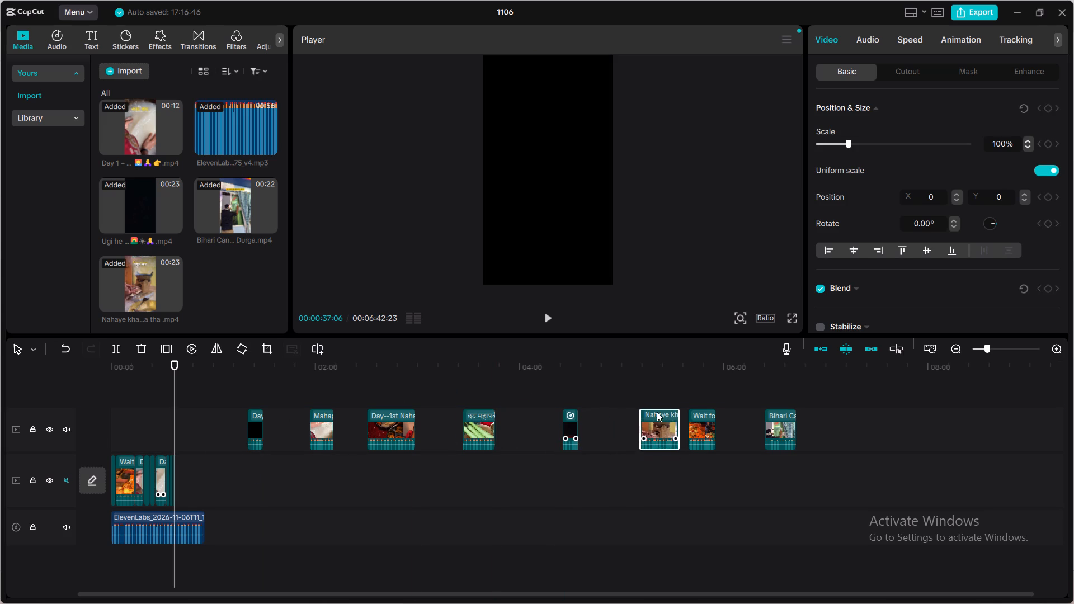
Listen to the voiceover from 00:00:37:06 and scan the spare clips on the middle track for matching cooking footage.
click(550, 314)
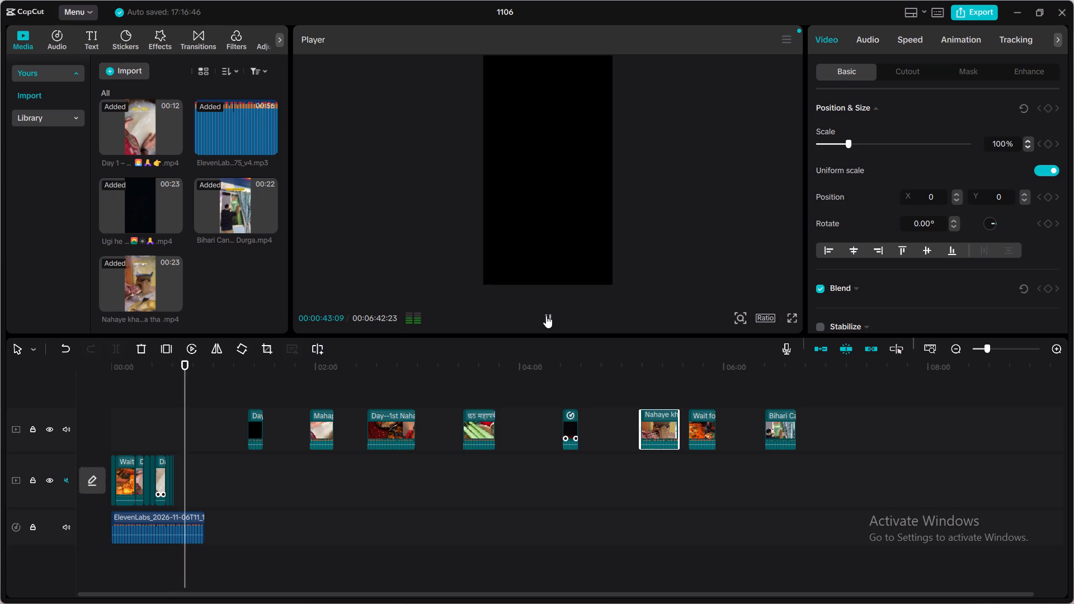
click(546, 315)
click(319, 384)
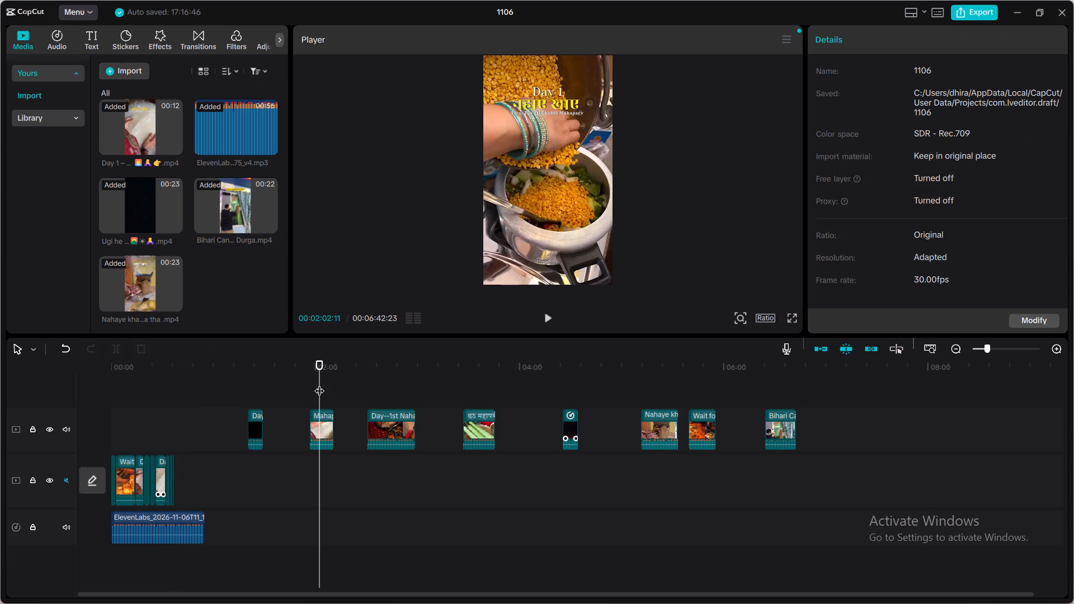
drag(319, 384, 315, 383)
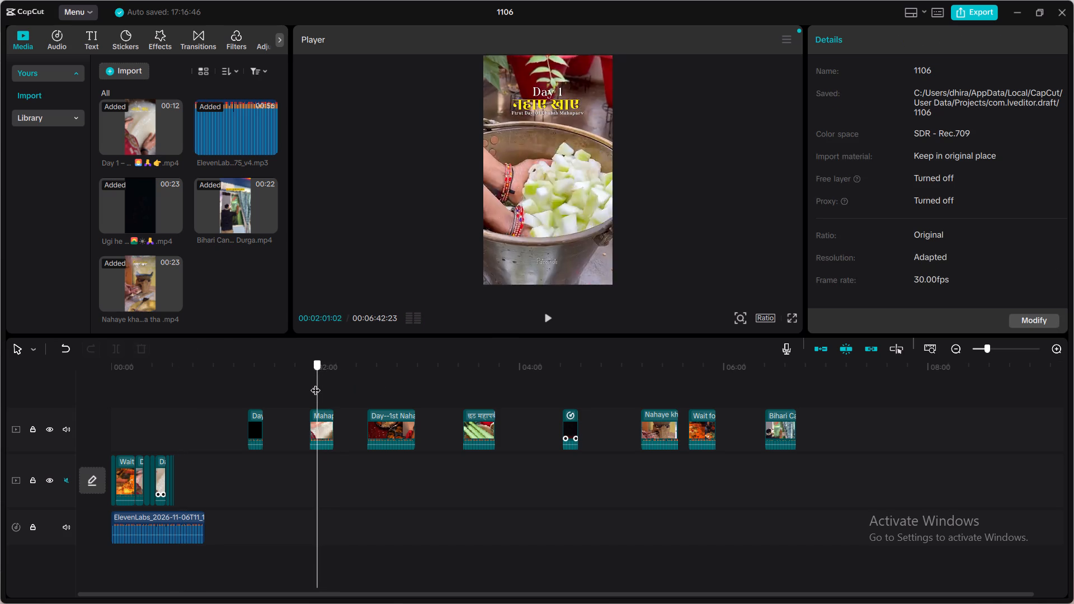
drag(315, 383, 322, 384)
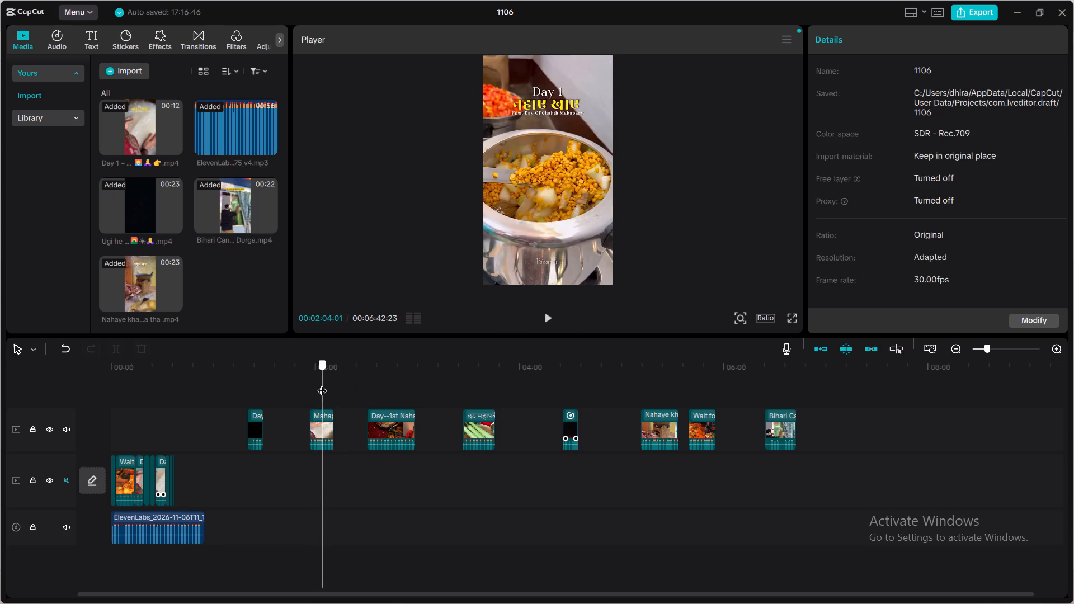
drag(322, 384, 376, 384)
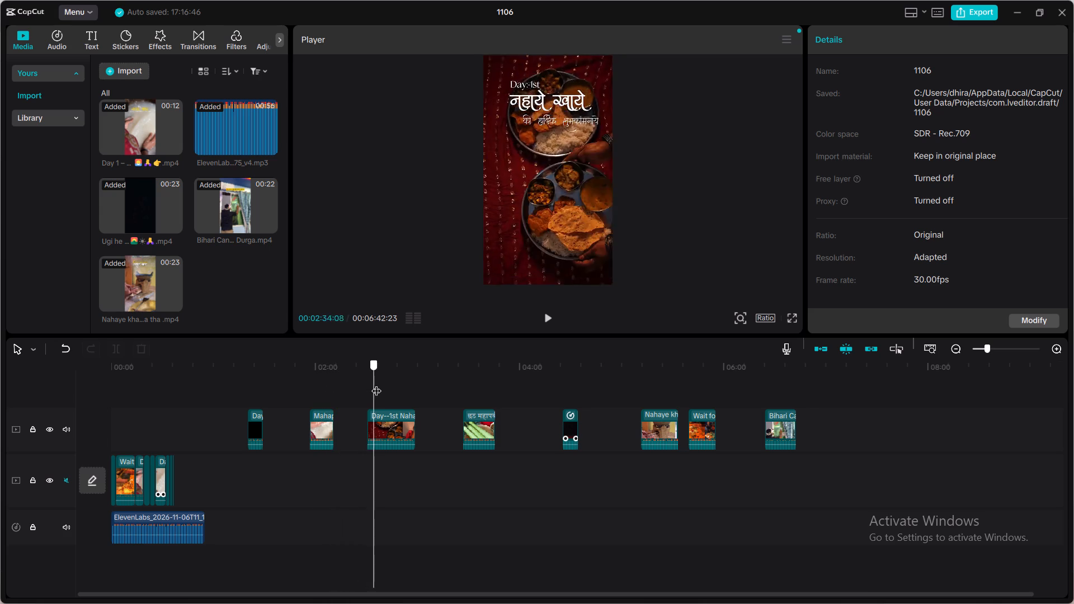
drag(376, 384, 397, 381)
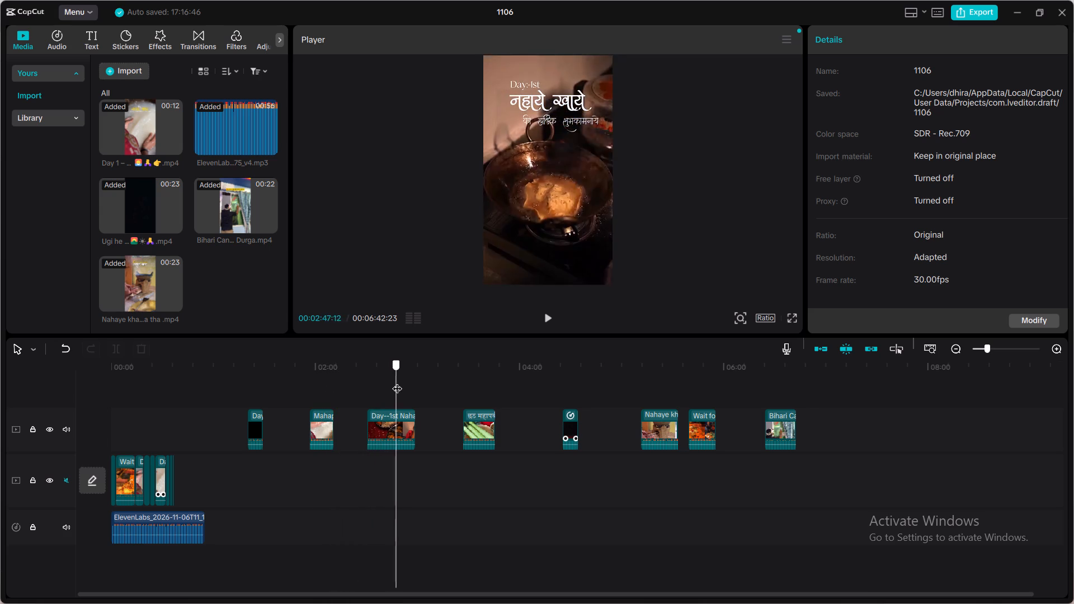
drag(397, 381, 467, 380)
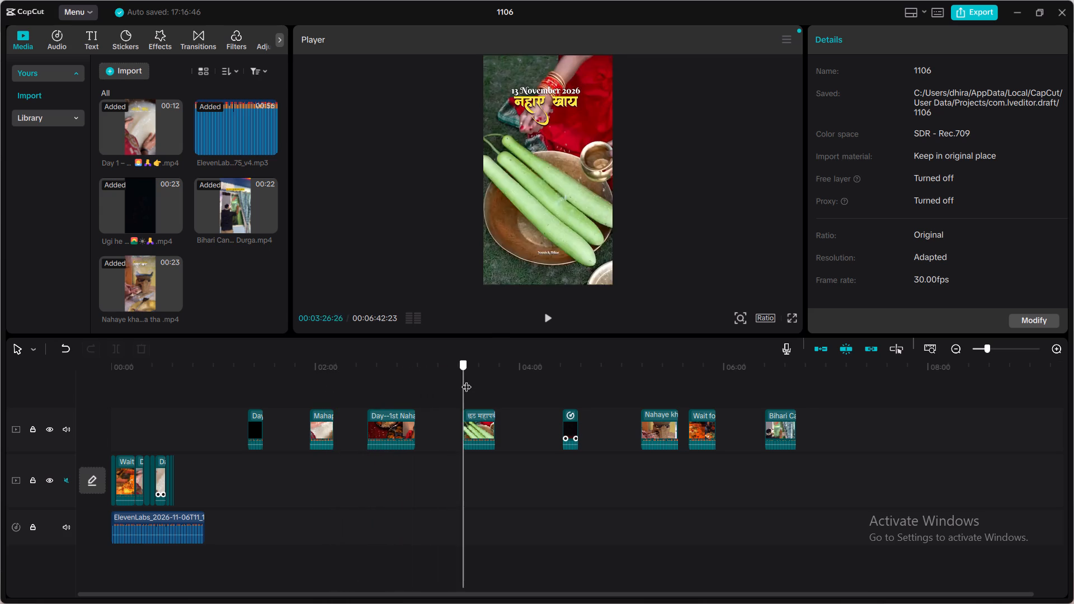
drag(467, 380, 590, 381)
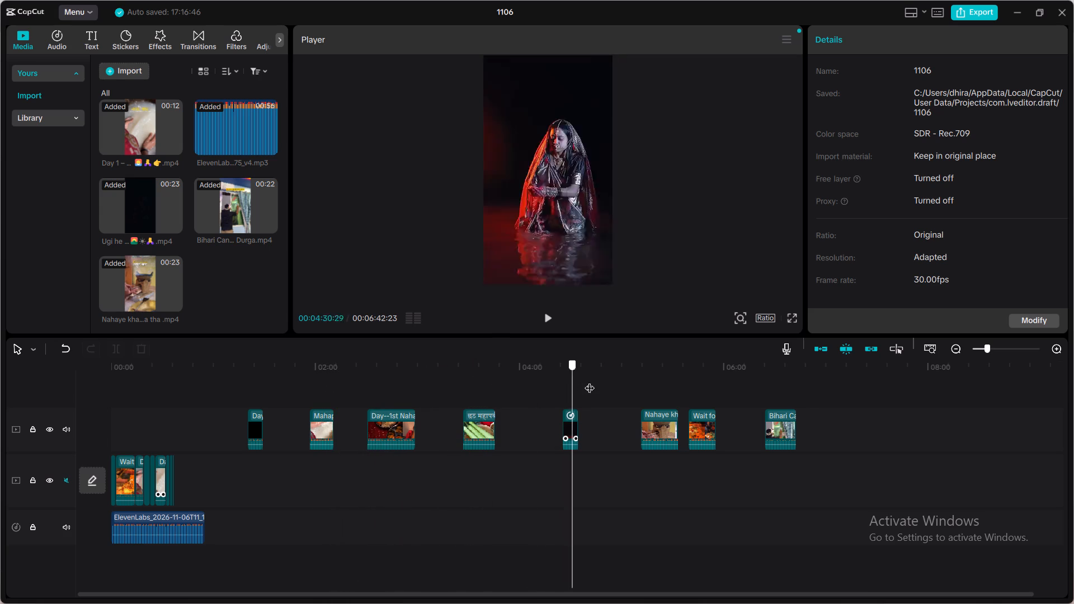
drag(590, 381, 732, 377)
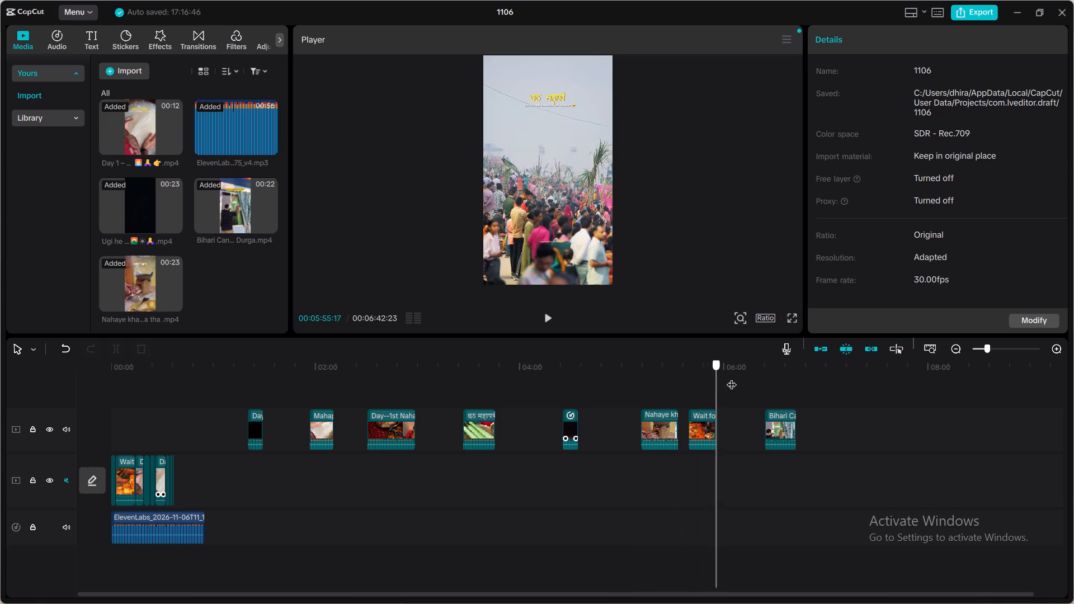
drag(732, 377, 668, 387)
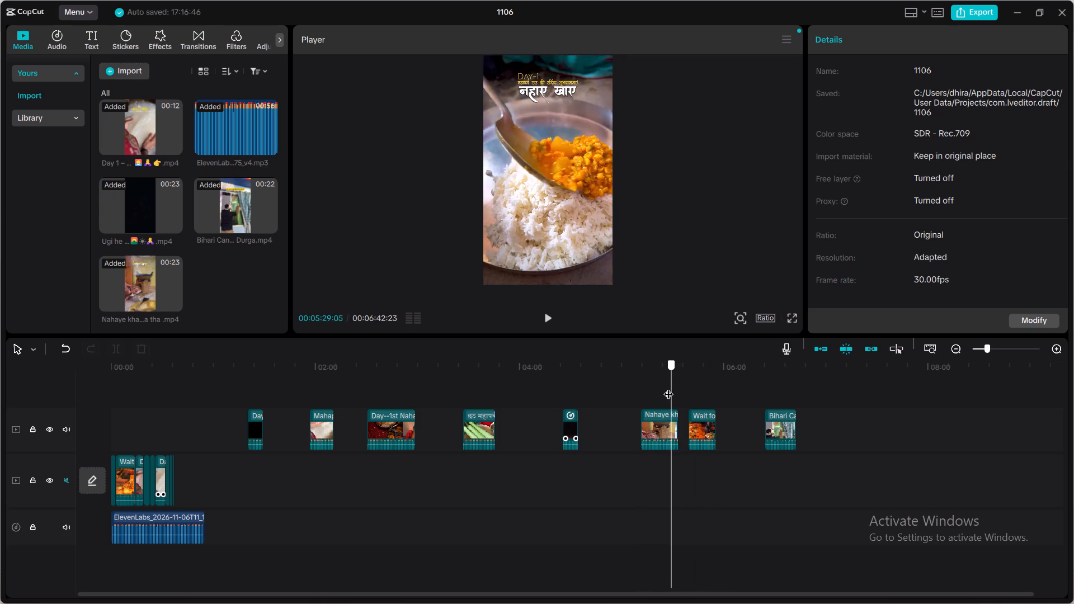
drag(668, 387, 667, 387)
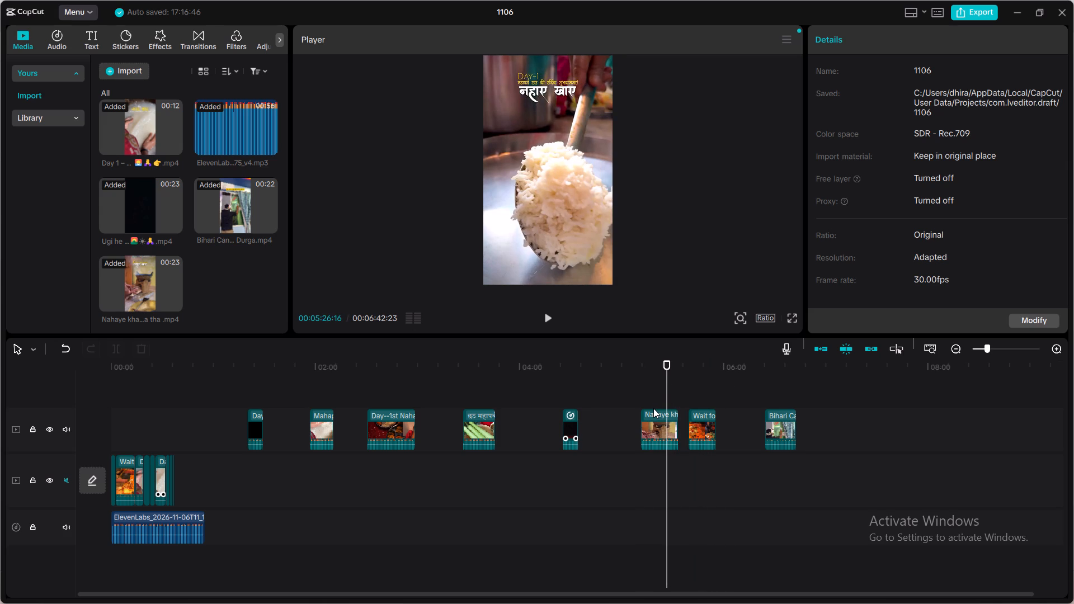
Move the "Nahaye kh…" clip from the middle track to the end of the main track.
drag(650, 412, 637, 463)
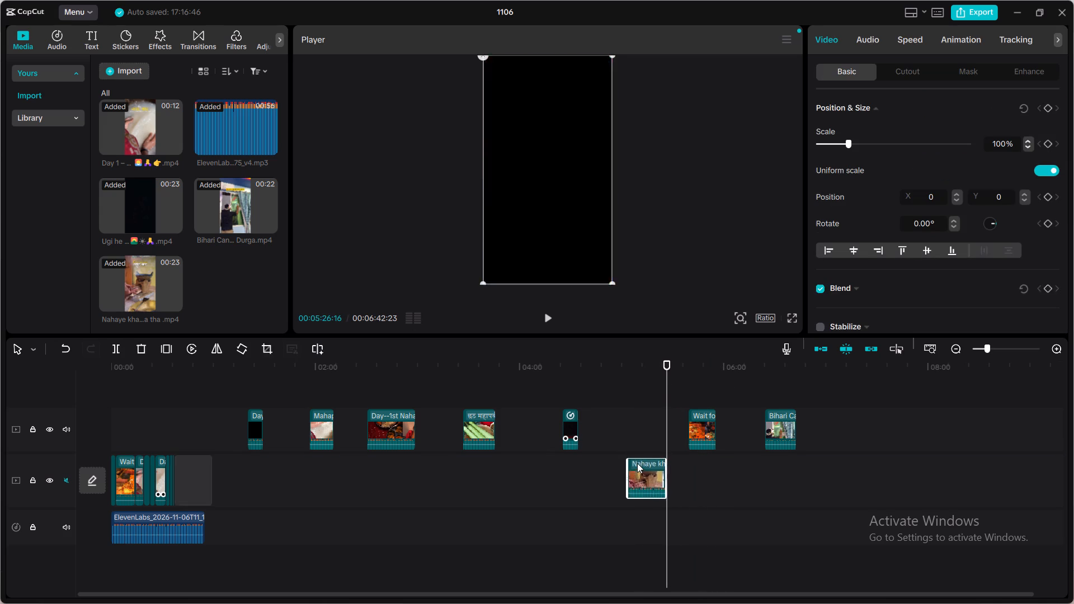
Play the added "Nahaye kh…" clip against the voiceover from 00:00:37:06 to the rice shot at 00:00:52:28.
click(172, 418)
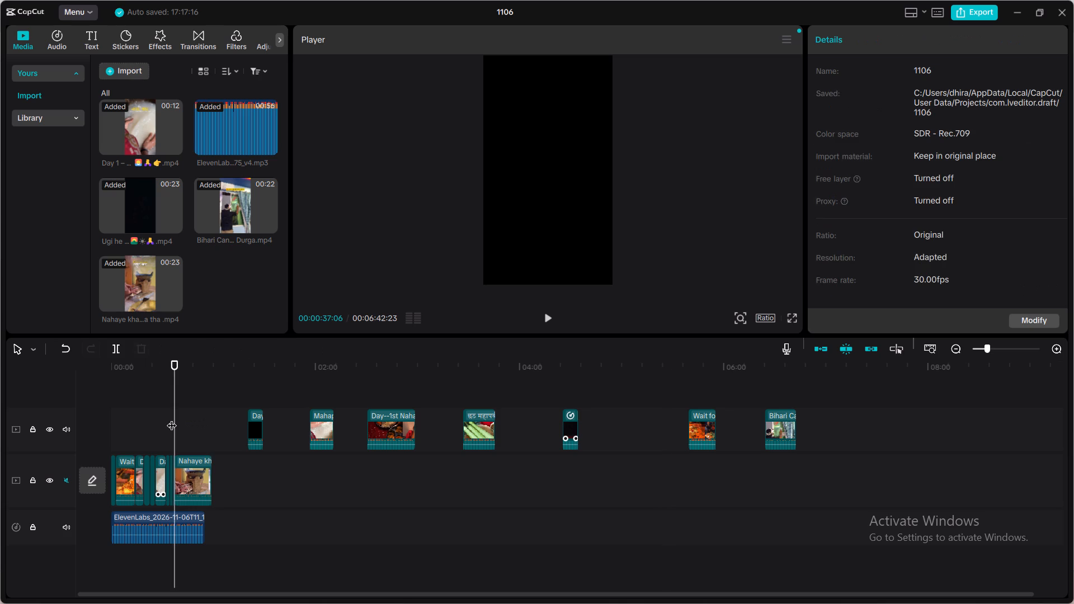
click(550, 312)
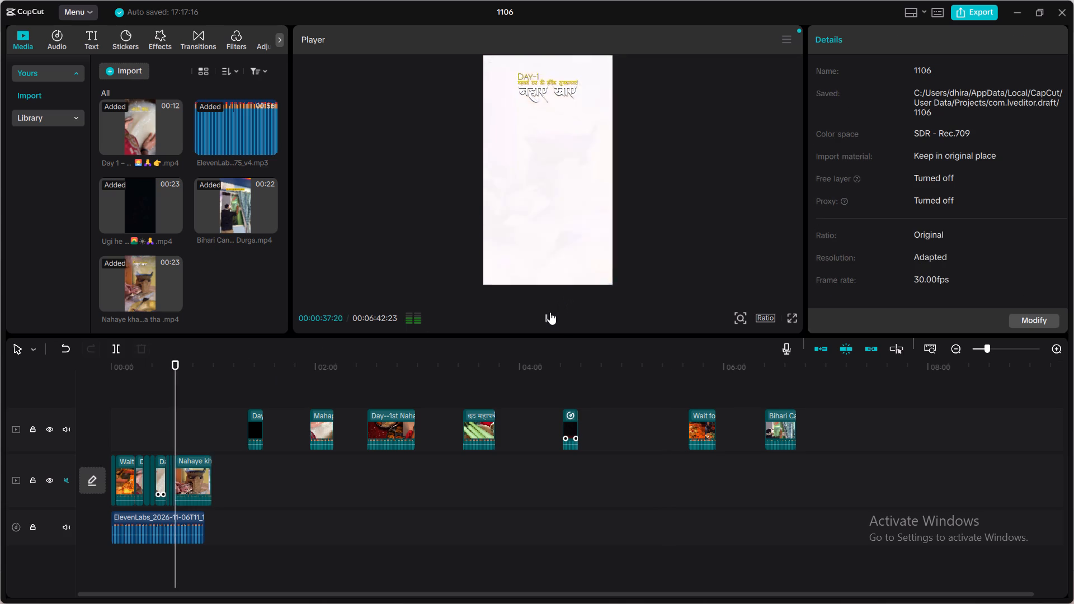
click(550, 312)
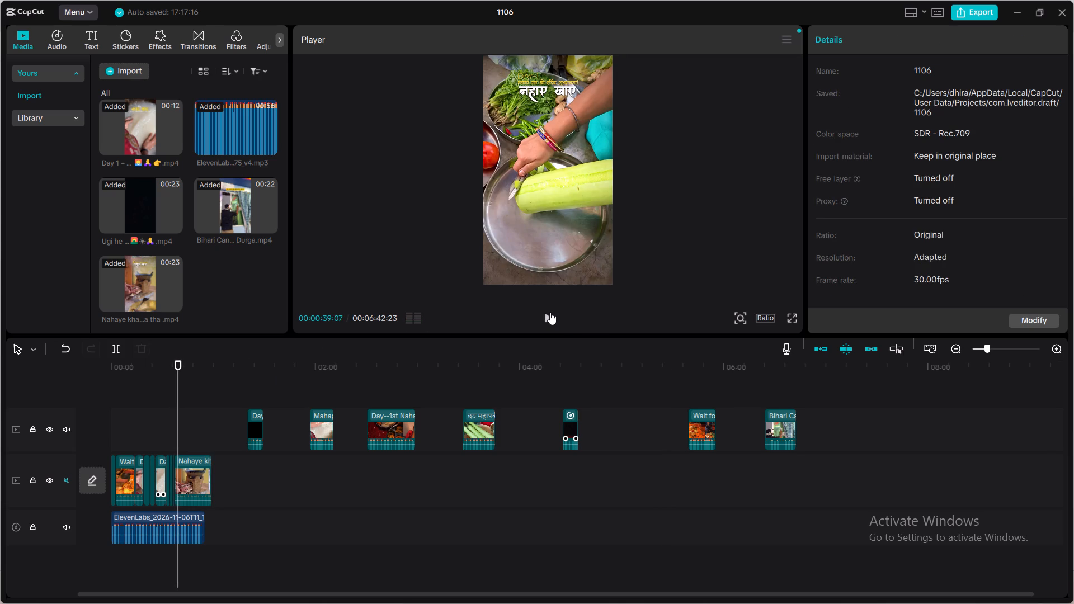
click(550, 312)
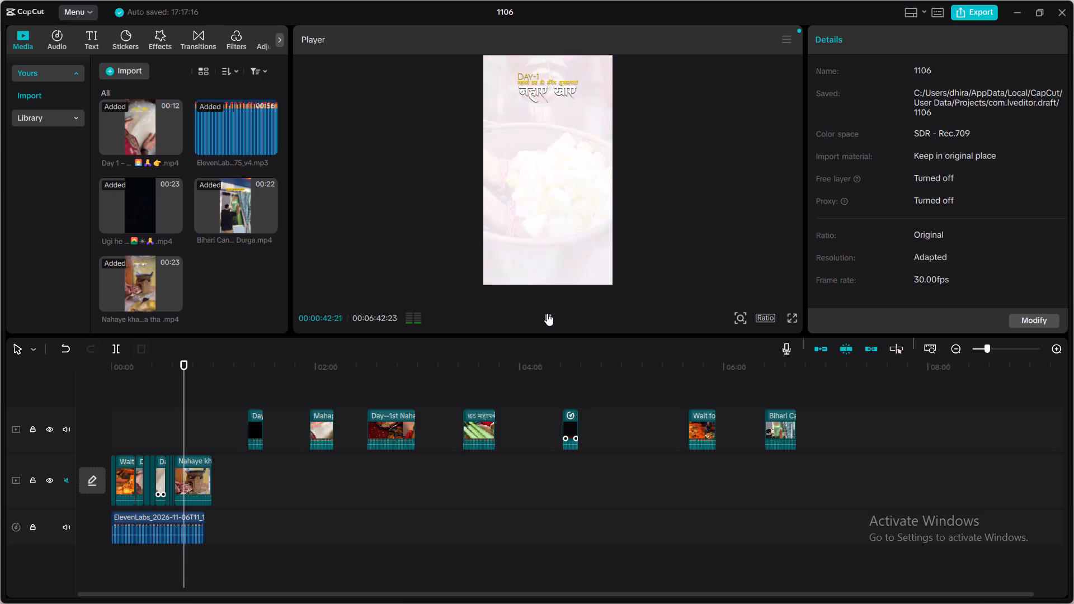
click(547, 313)
click(547, 313)
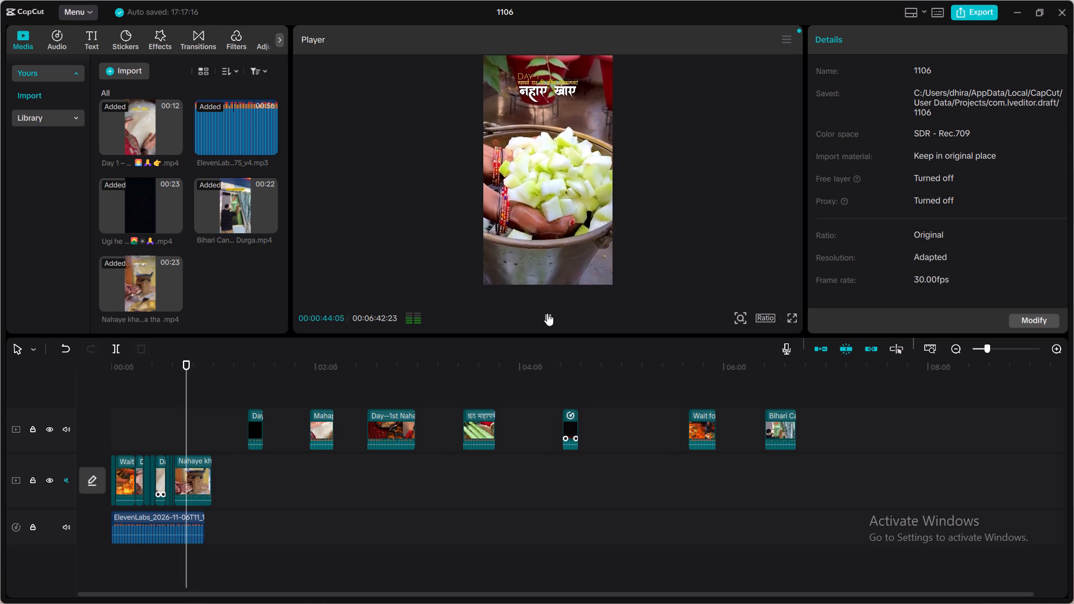
click(547, 313)
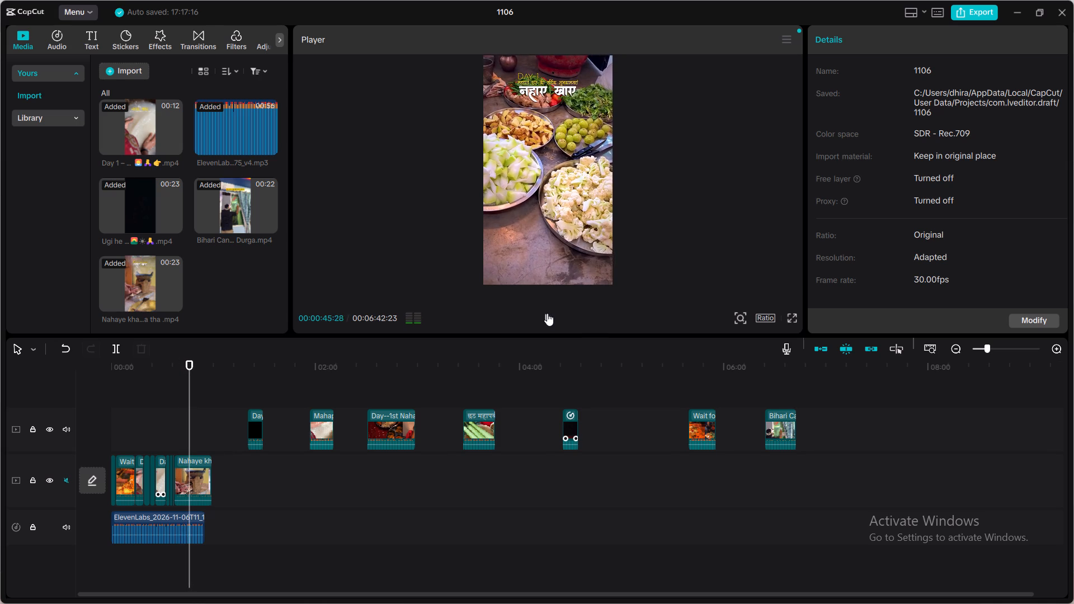
click(547, 313)
click(547, 313)
click(547, 313)
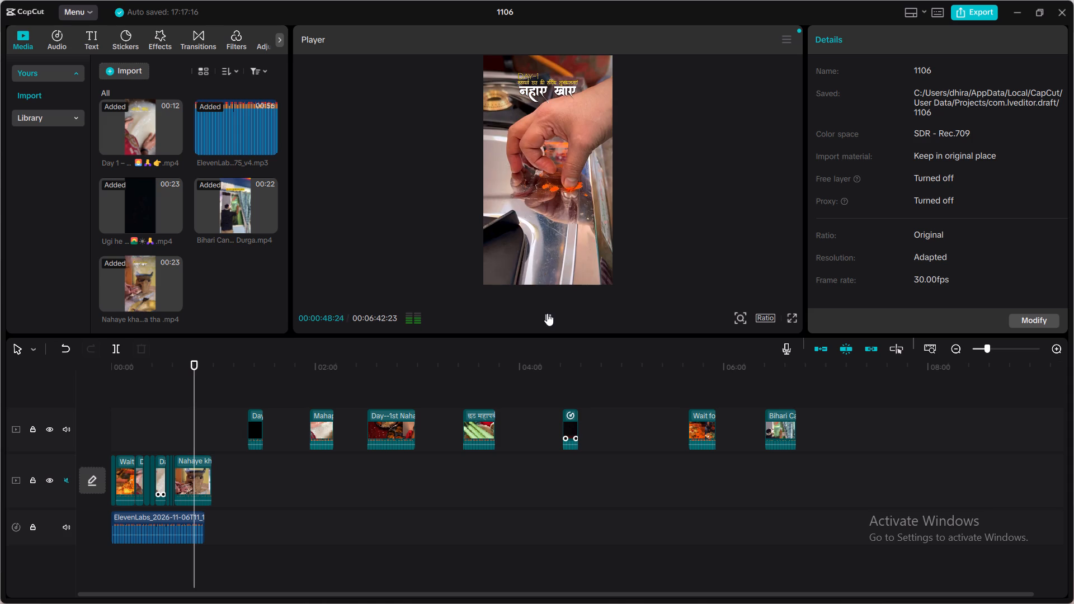
click(547, 313)
click(547, 313)
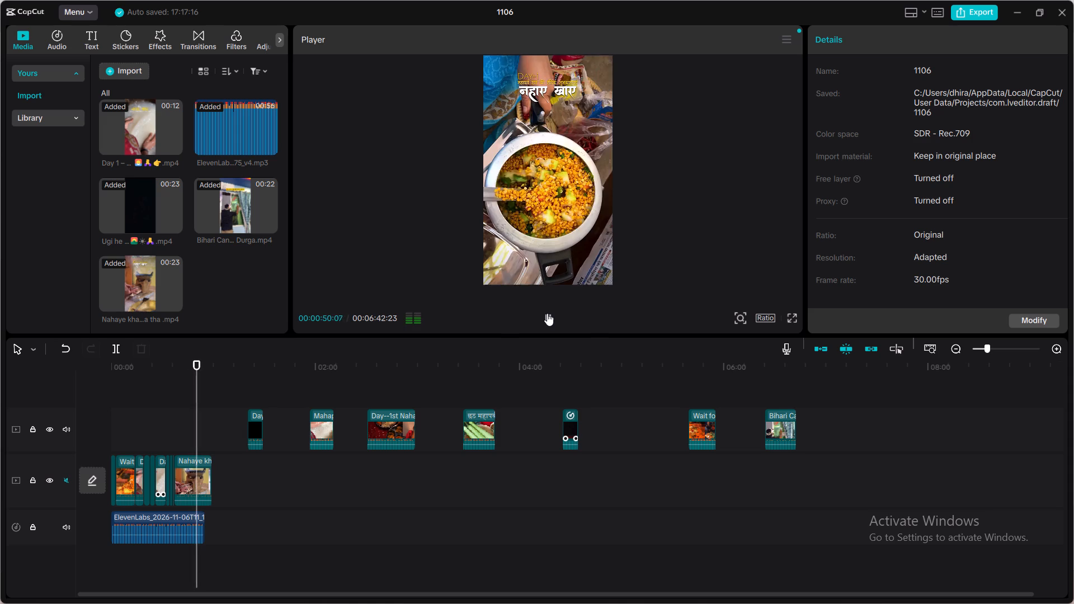
click(547, 313)
click(547, 313)
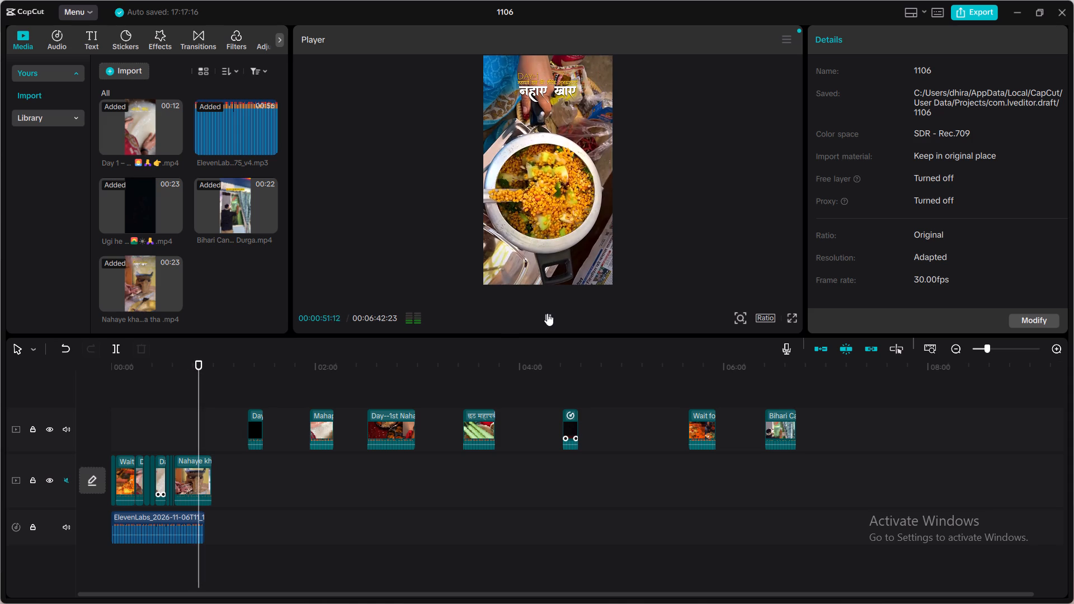
click(547, 313)
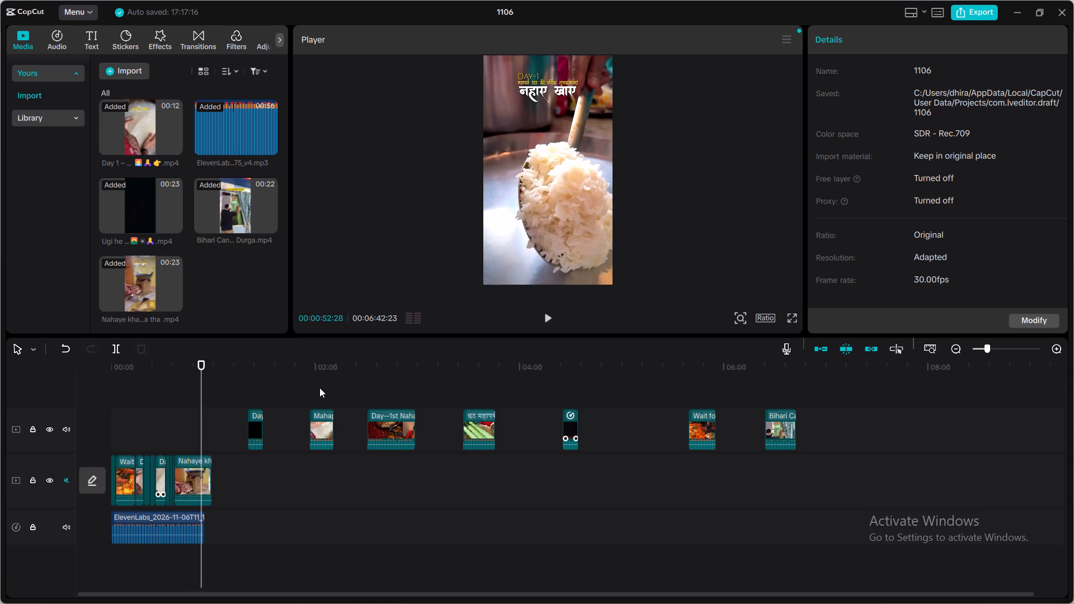
Trim the start of the main track's last "Nahaye kh…" clip to the rice shot at 00:00:52:20, previewing and readjusting the cut.
click(202, 436)
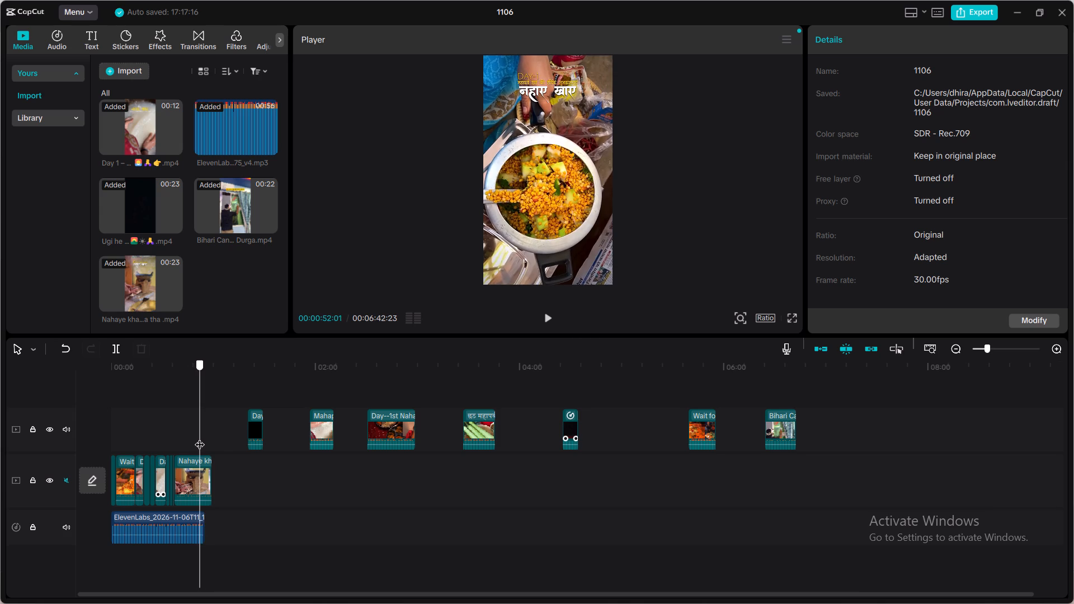
click(183, 462)
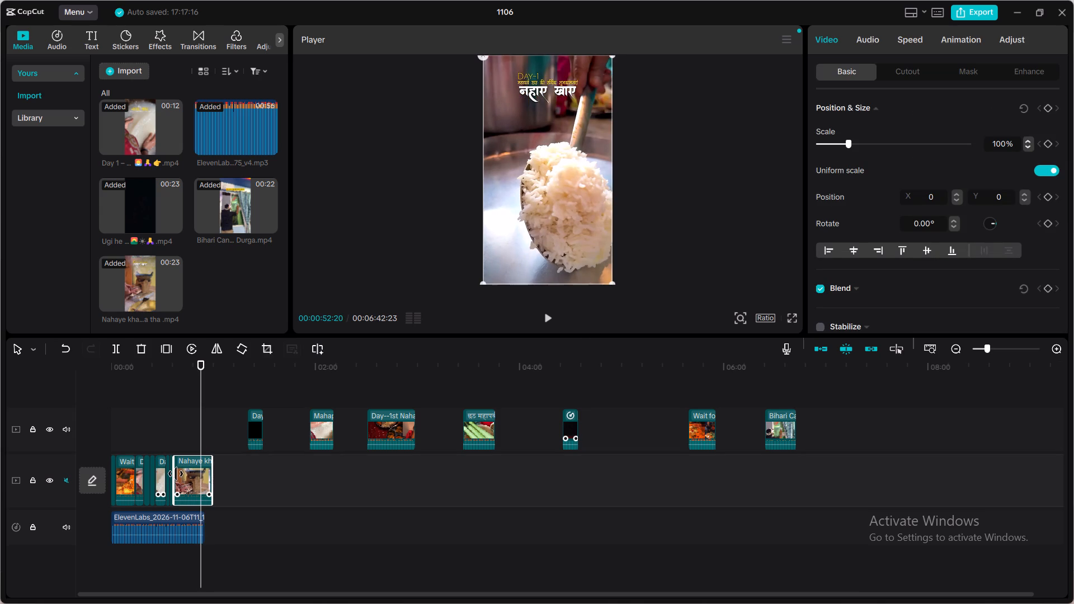
drag(176, 474, 207, 478)
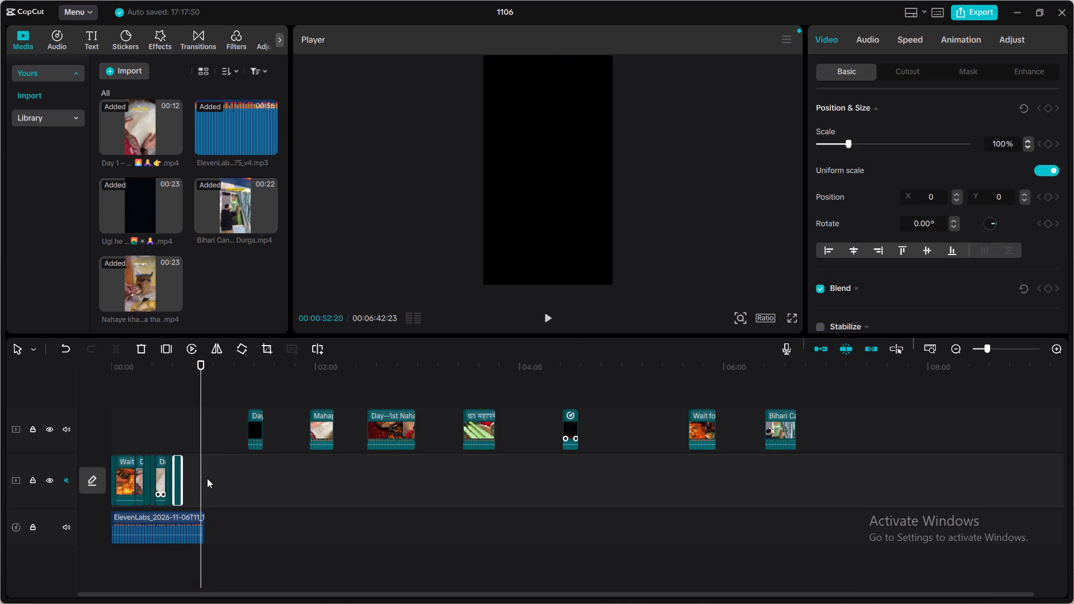
click(169, 432)
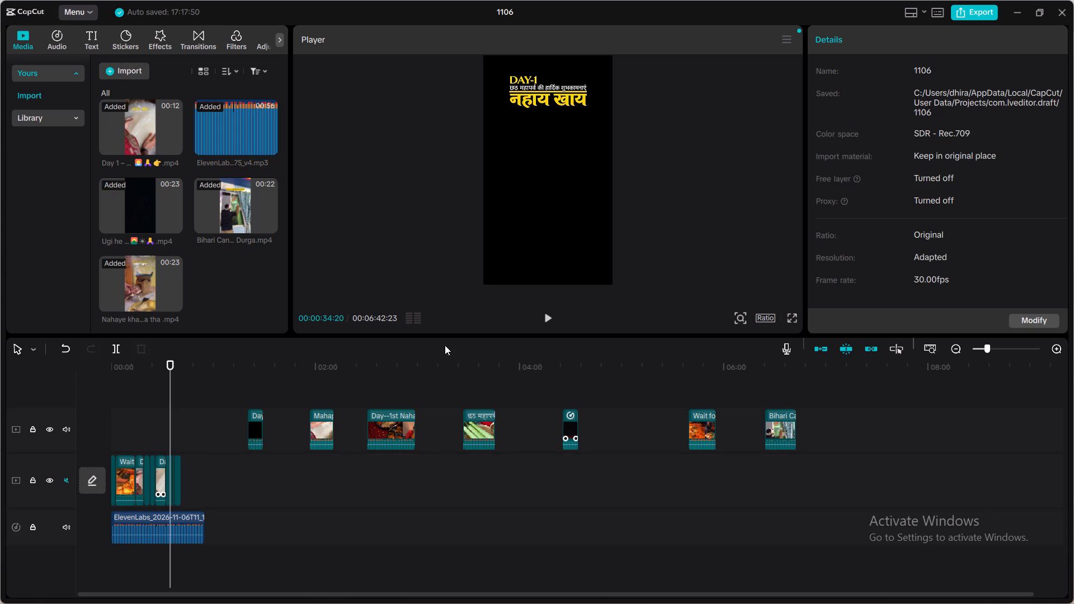
click(545, 314)
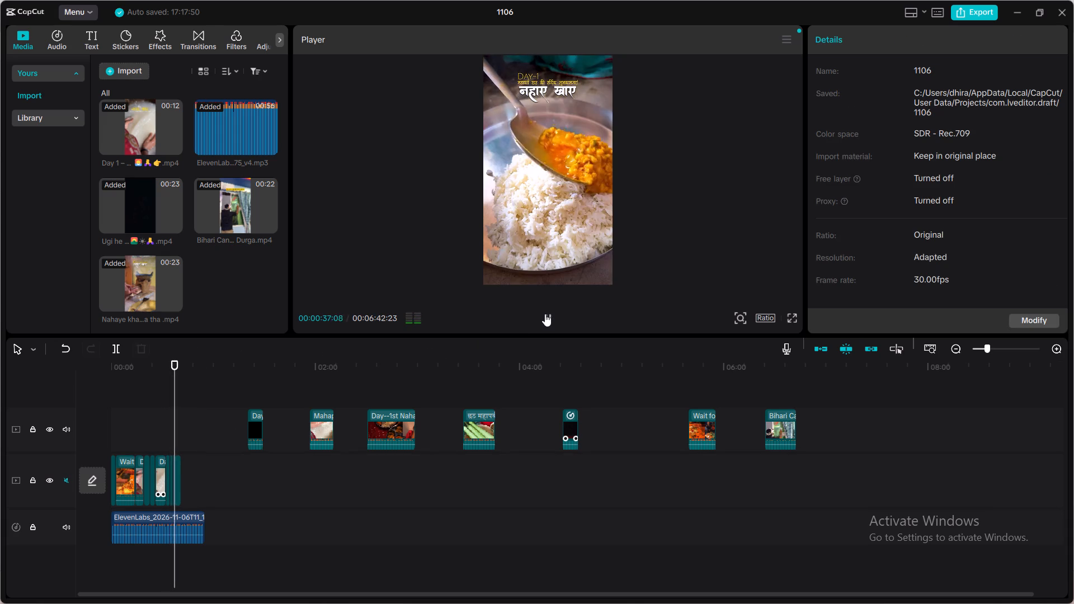
click(545, 314)
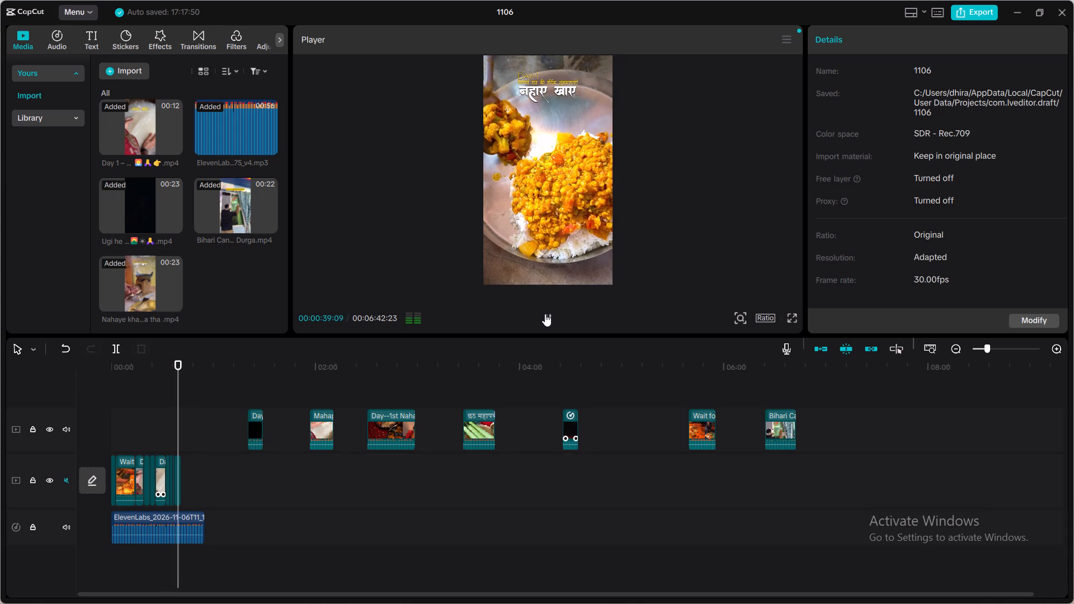
click(183, 466)
click(177, 468)
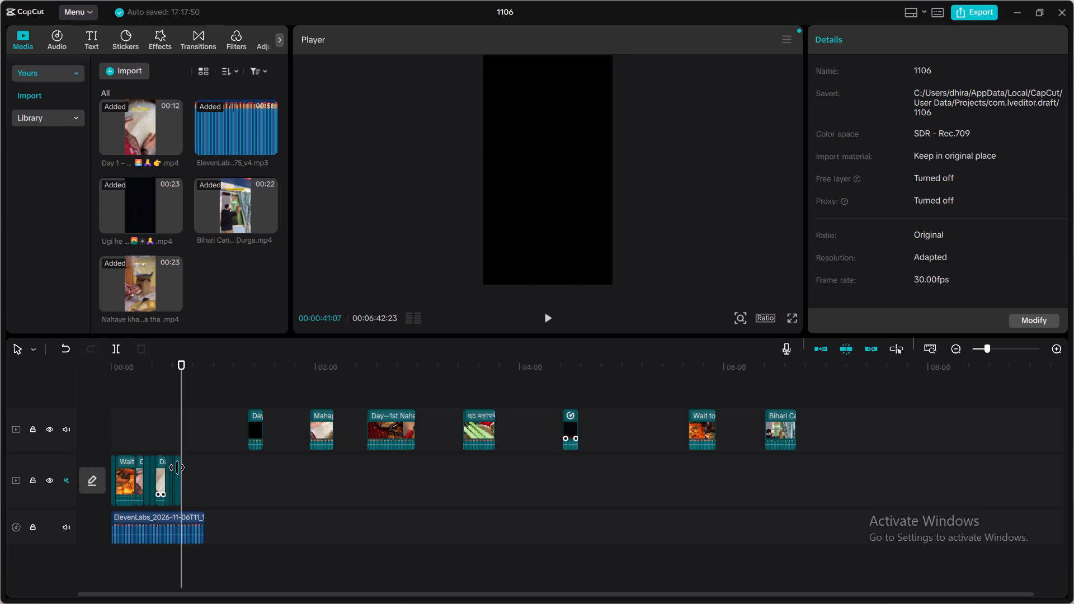
click(176, 469)
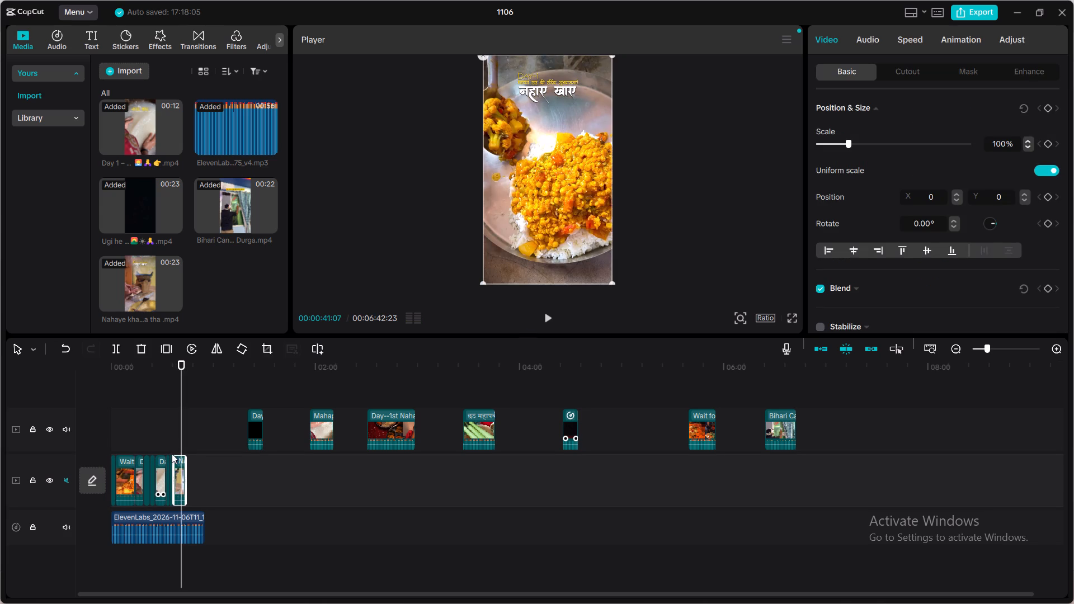
Play the trimmed "Nahaye kh…" clip and the uncovered voiceover beyond it, from 00:00:37:06 to 00:00:48:22.
click(172, 445)
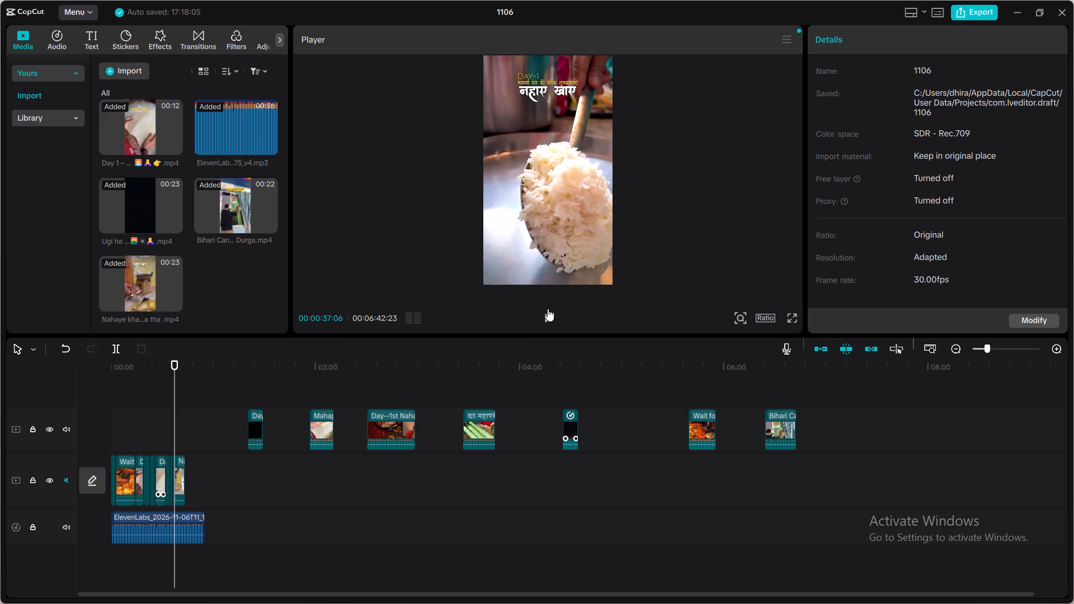
click(544, 314)
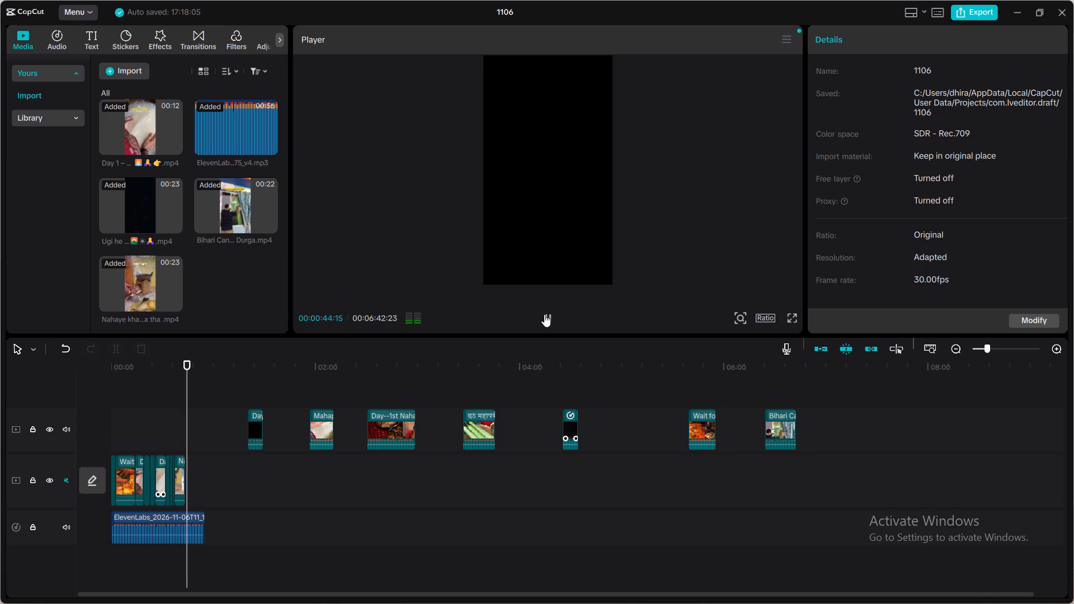
click(544, 314)
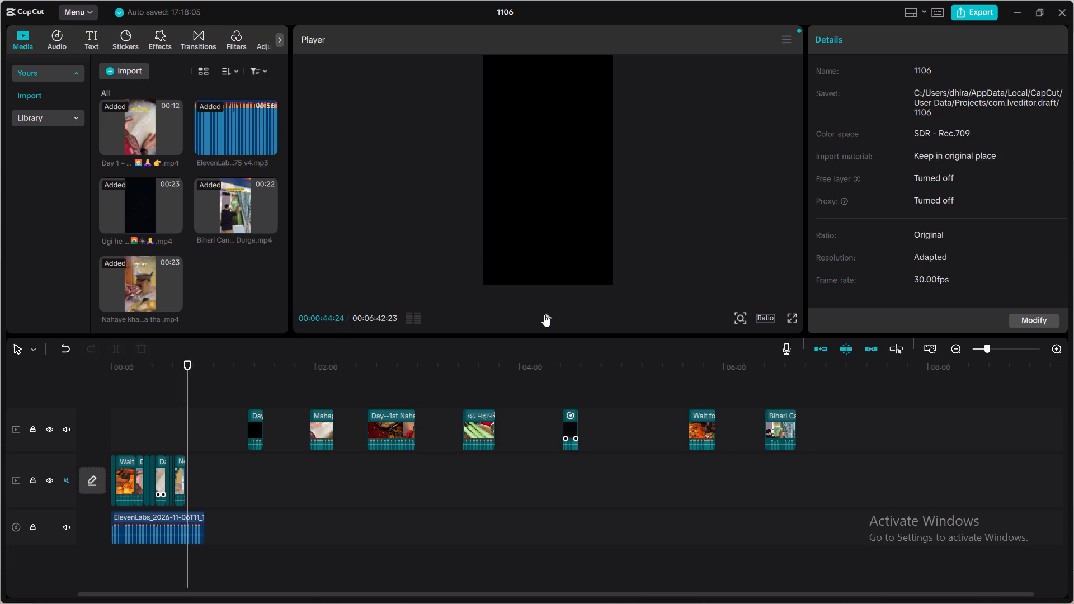
click(544, 314)
click(544, 314)
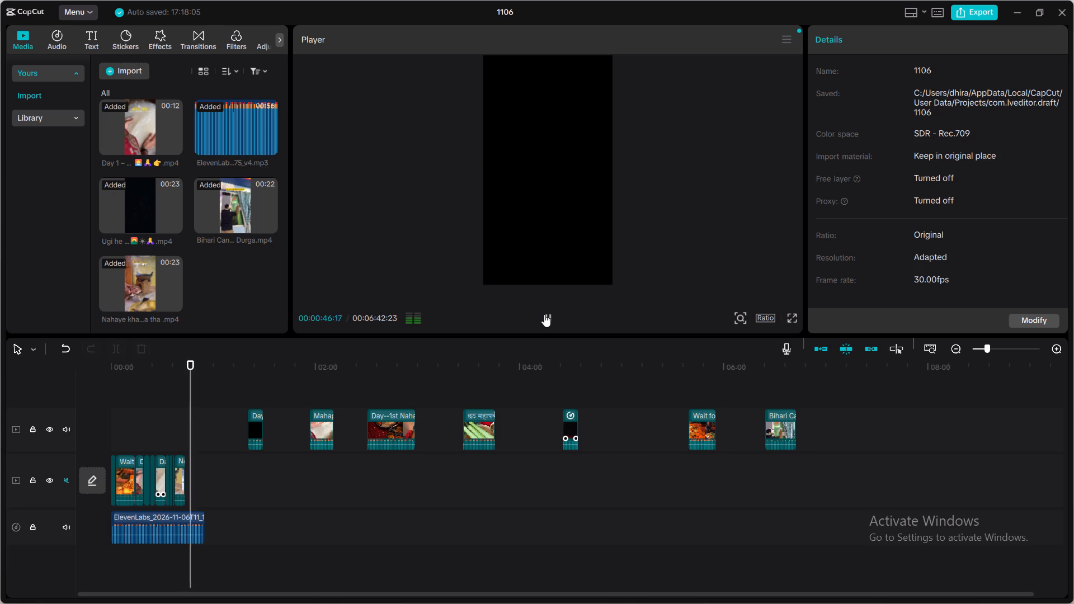
click(545, 314)
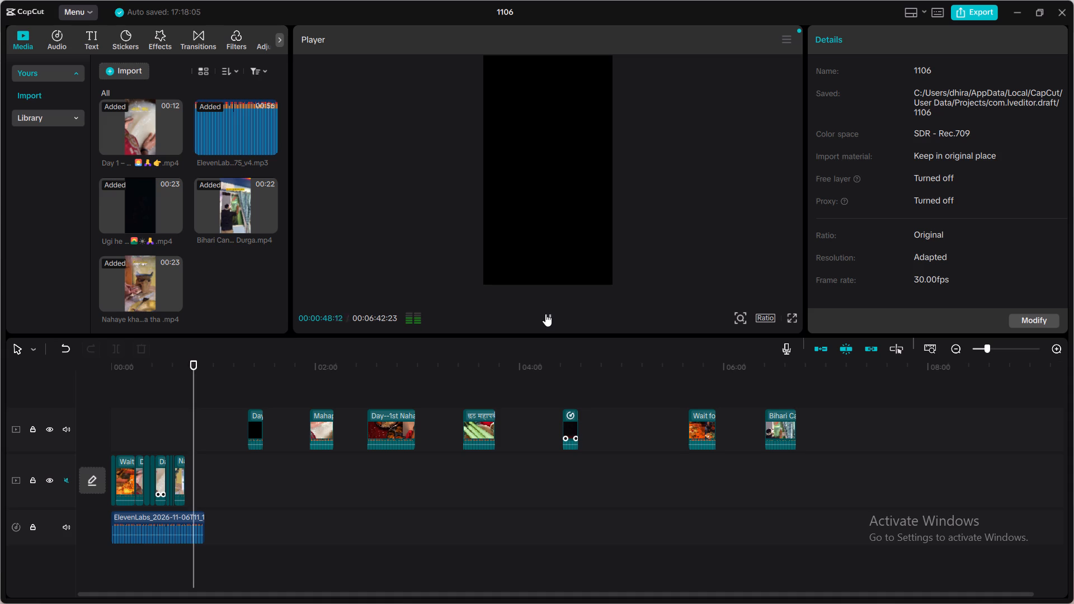
click(545, 314)
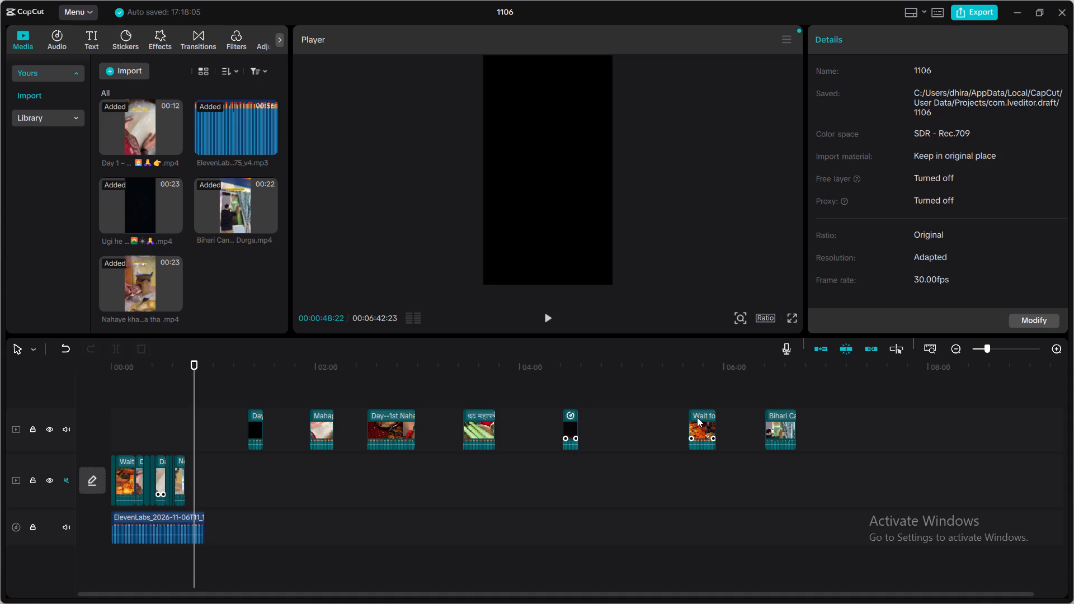
Preview the spare "Wait fo…" clip at 00:05:44:09 and move it from the upper video track to the end of the main track.
click(697, 385)
click(697, 385)
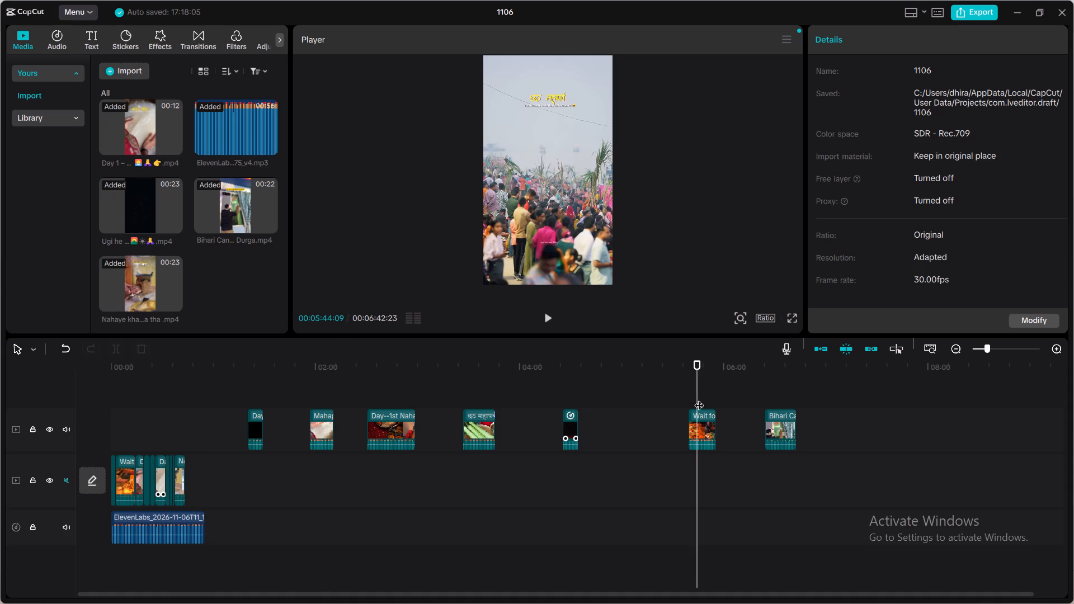
drag(705, 417, 710, 459)
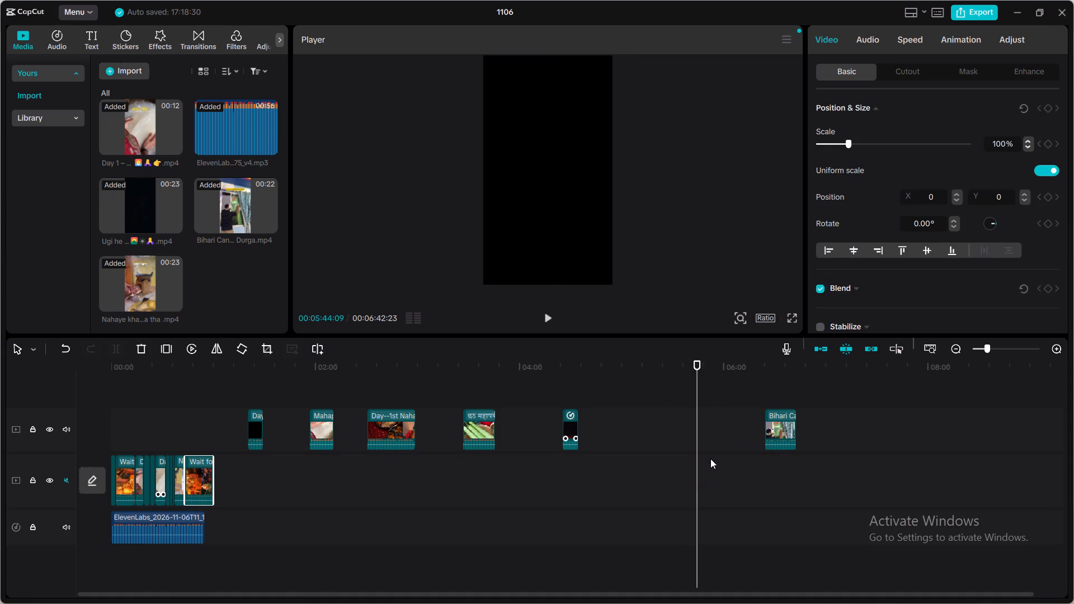
Play the added "Wait fo…" clip against the voiceover from 00:00:43:19 and trim its end to 00:00:49:13, before the crowd shot.
click(182, 395)
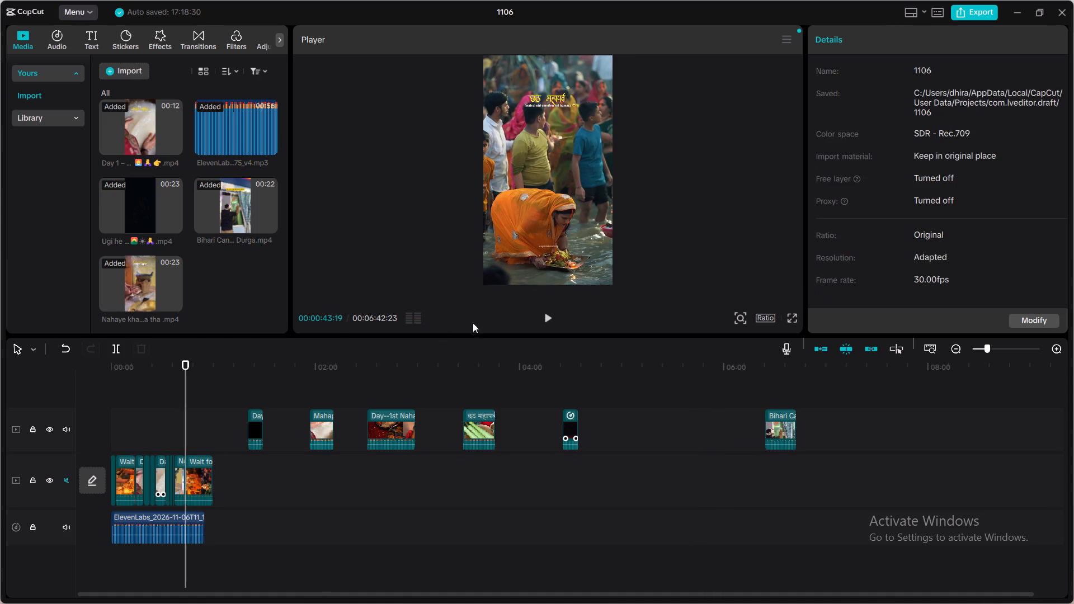
click(550, 322)
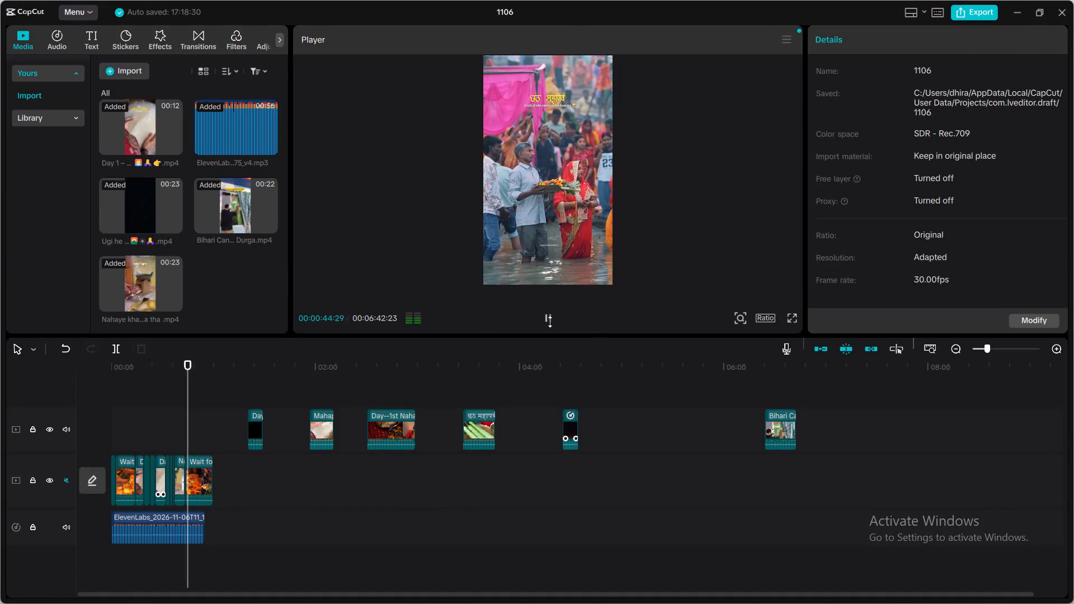
click(550, 322)
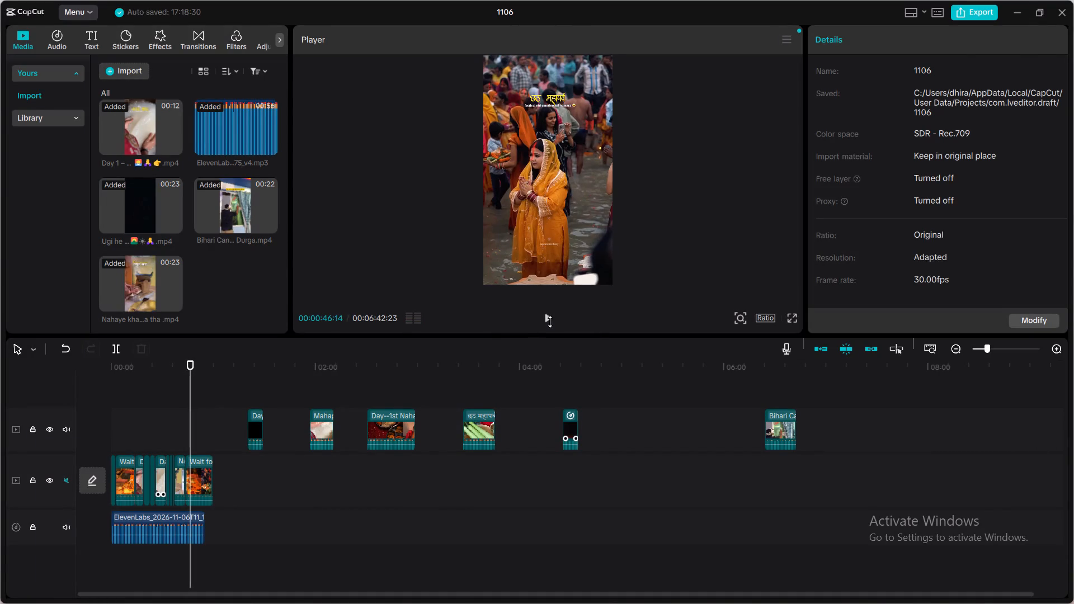
click(550, 322)
click(550, 322)
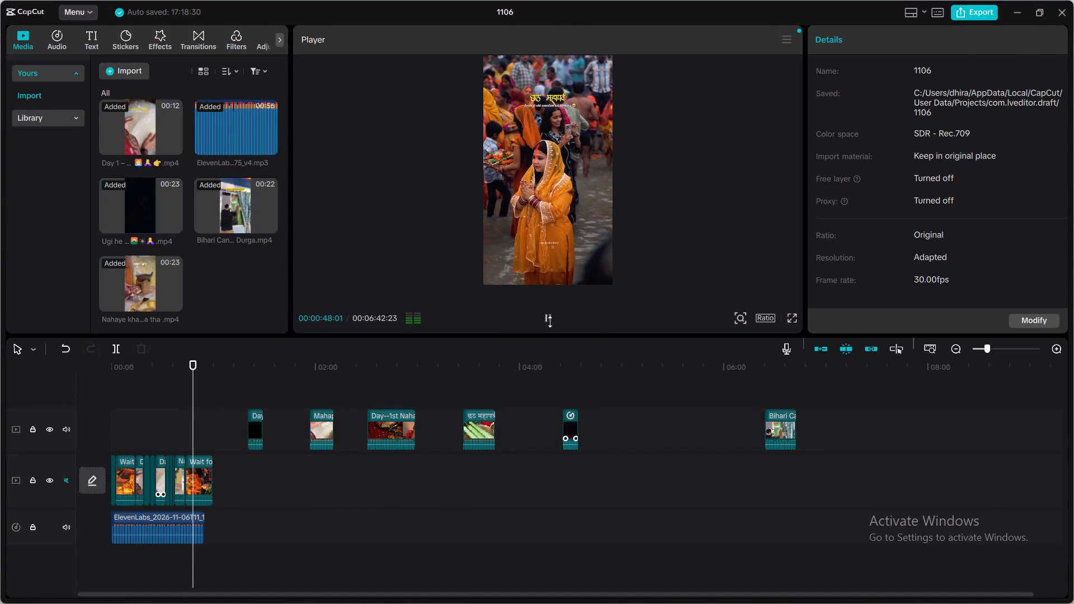
click(550, 322)
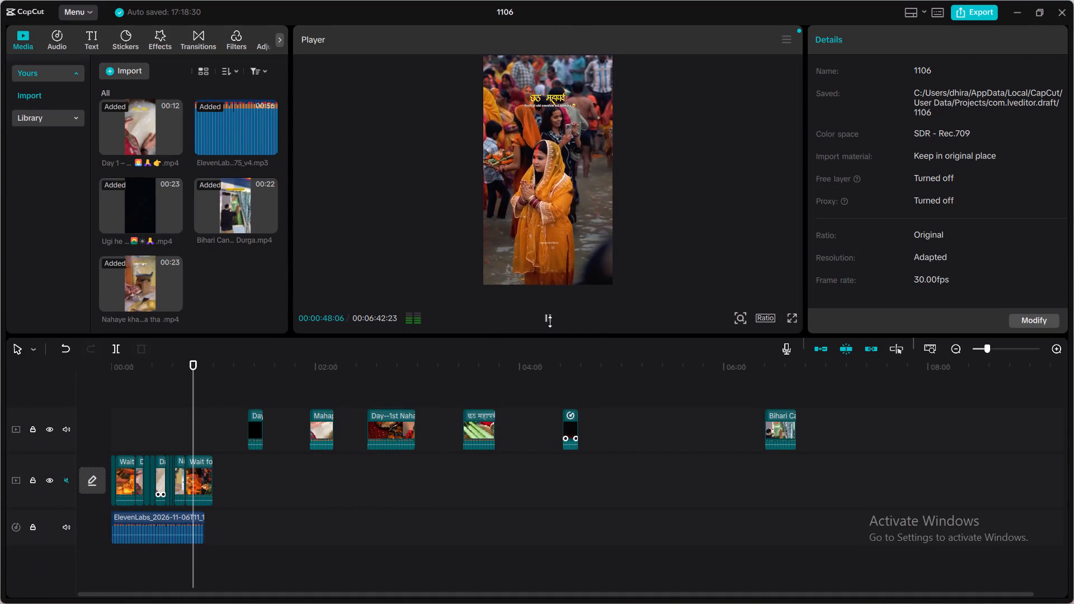
click(550, 322)
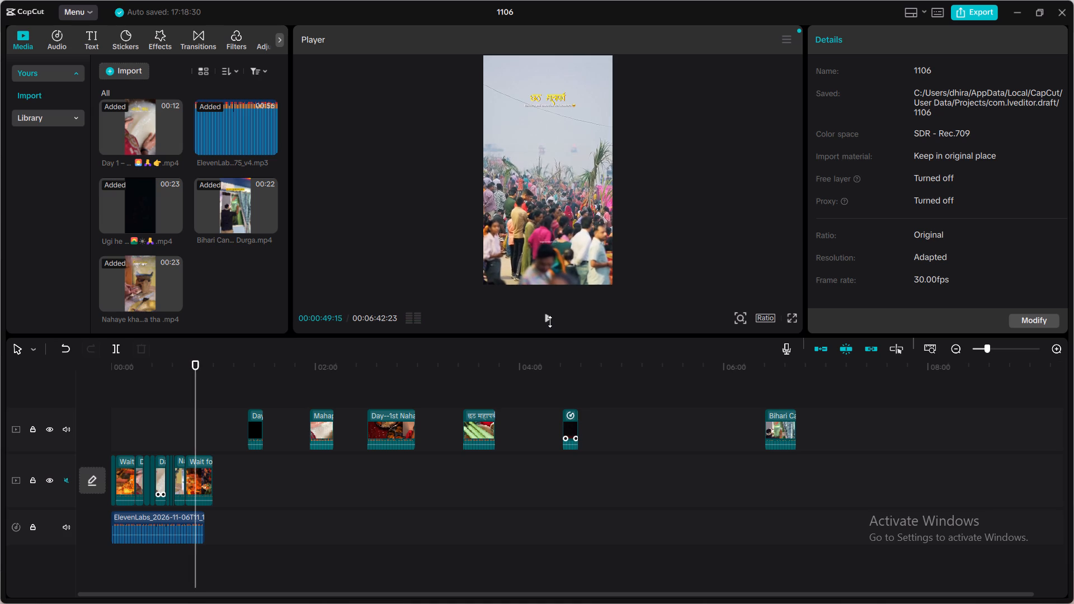
click(199, 457)
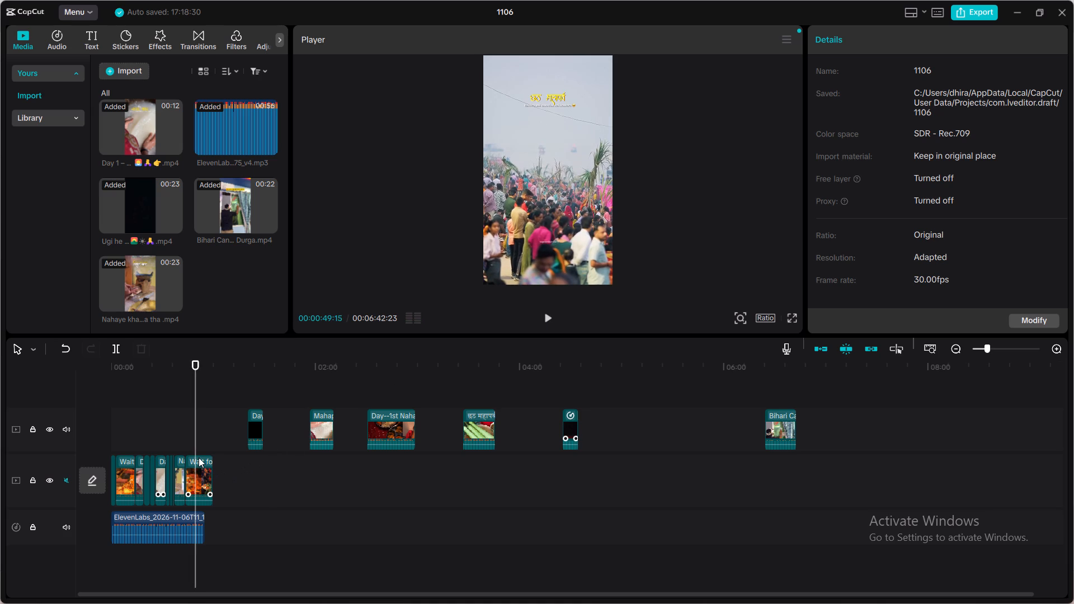
click(194, 446)
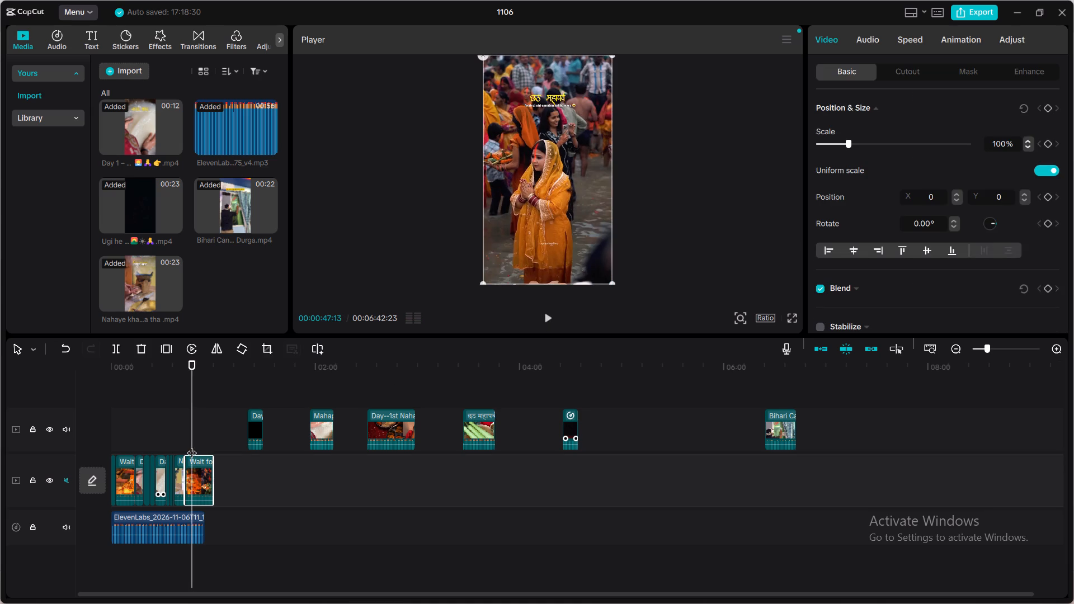
click(545, 319)
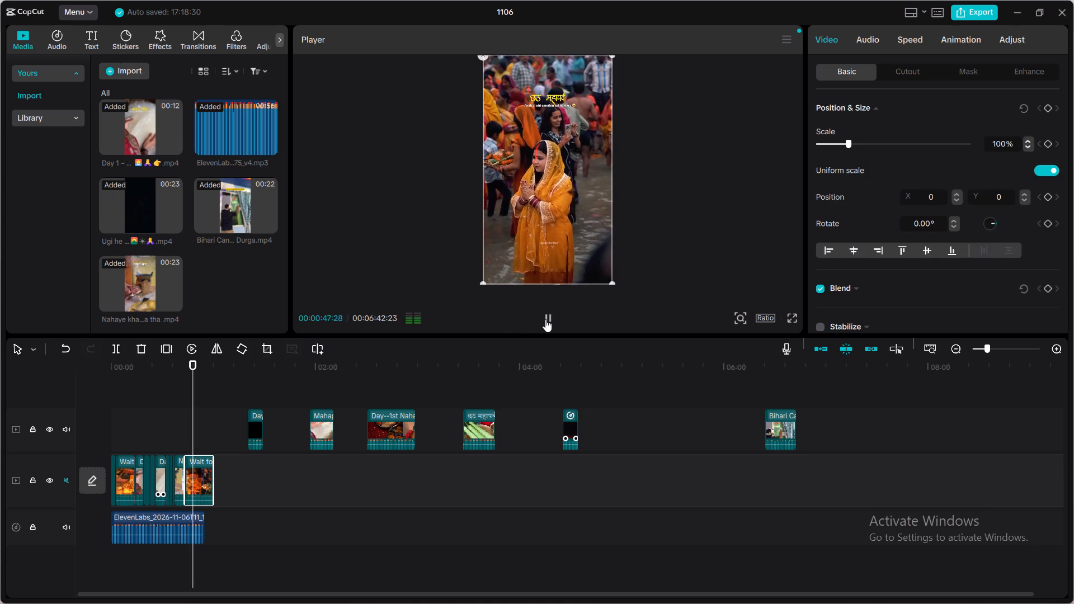
click(545, 319)
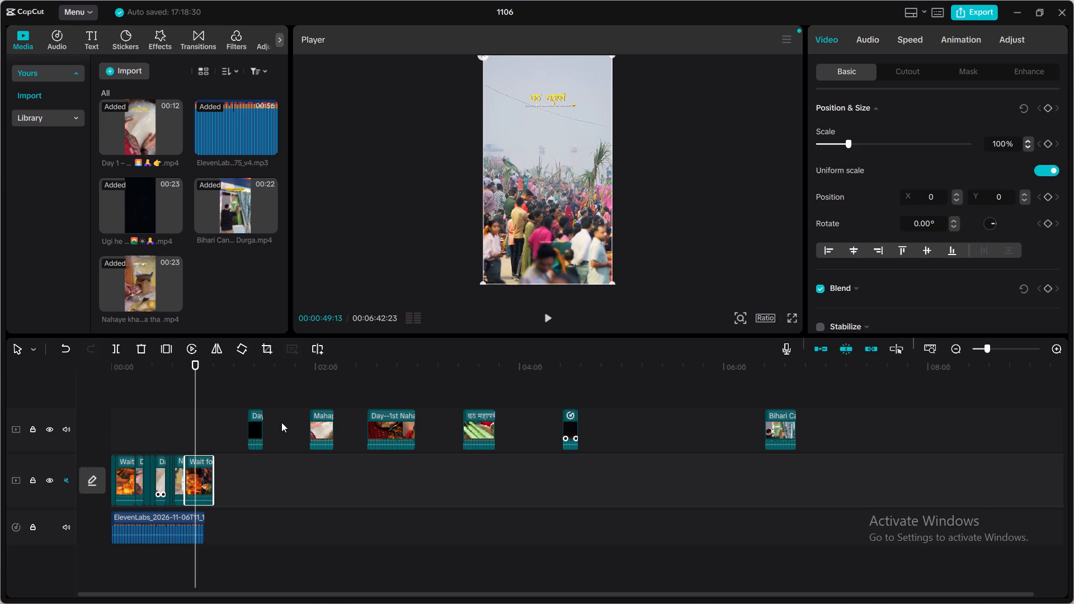
drag(215, 468, 195, 471)
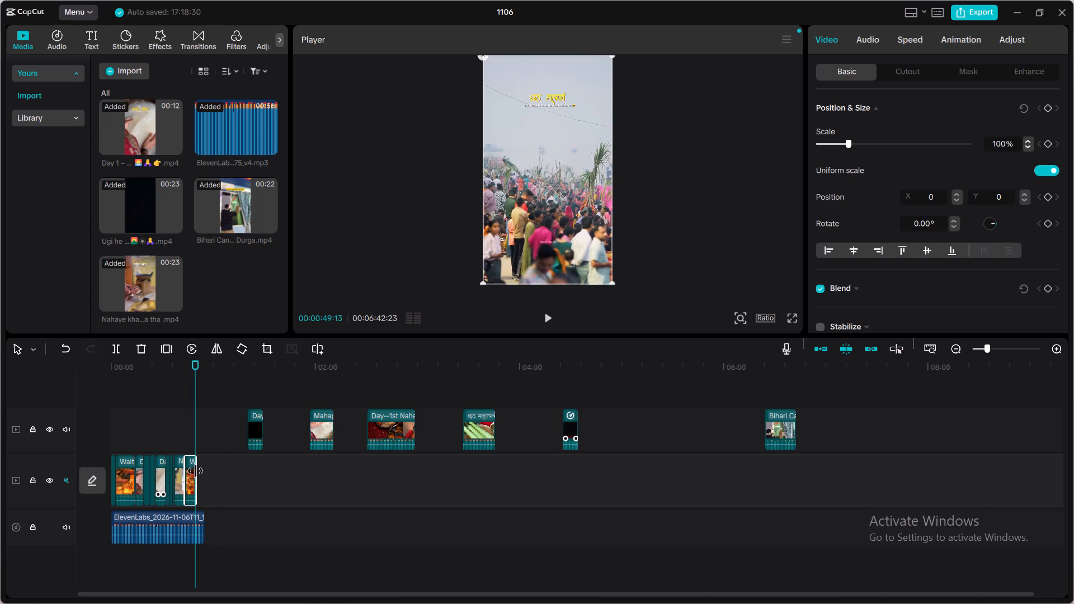
drag(195, 471, 195, 471)
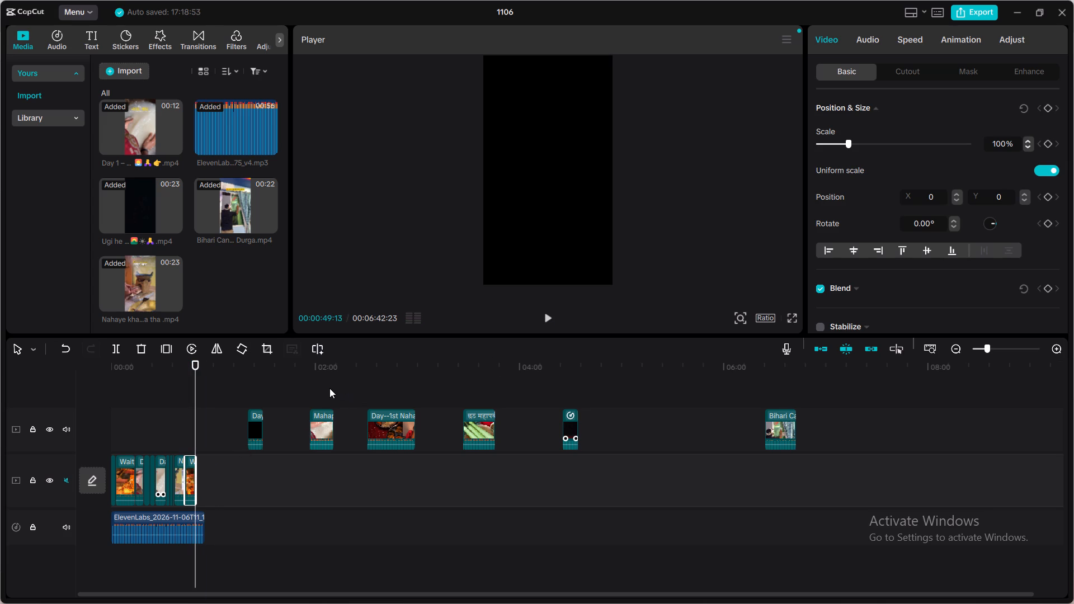
Scan the remaining spare clips and move the "छठ महापर्व" clip to the end of the main track, starting at 00:00:49:13.
click(326, 386)
drag(326, 386, 293, 396)
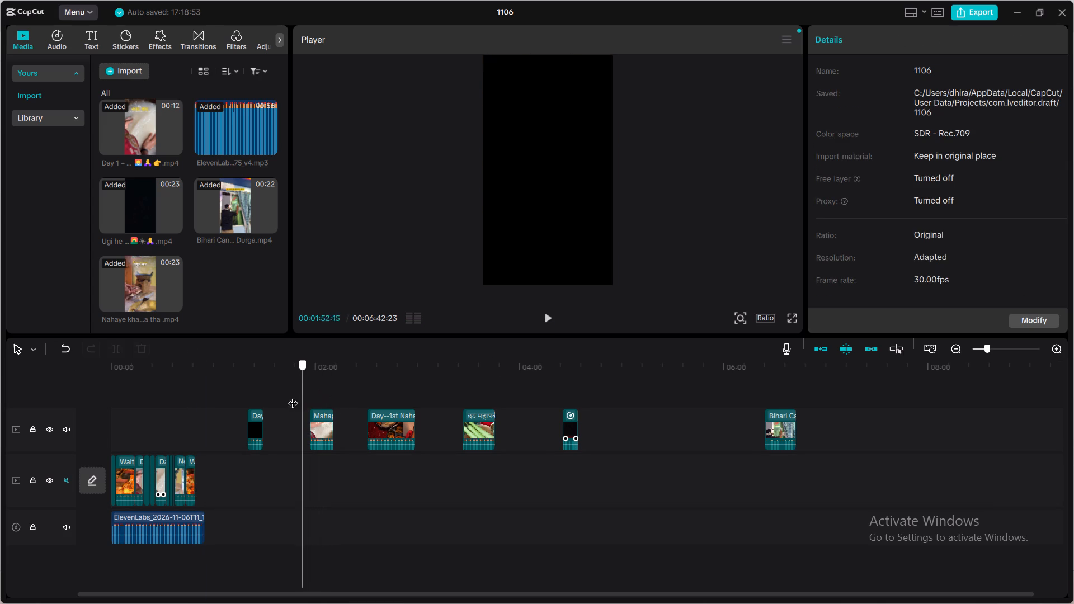
drag(293, 396, 452, 389)
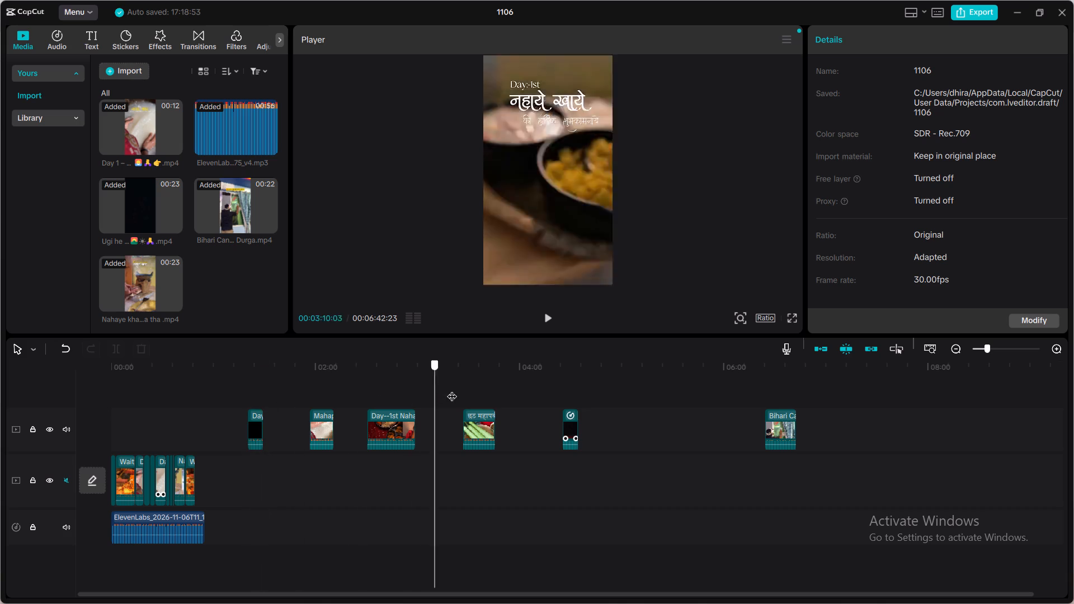
drag(452, 389, 468, 391)
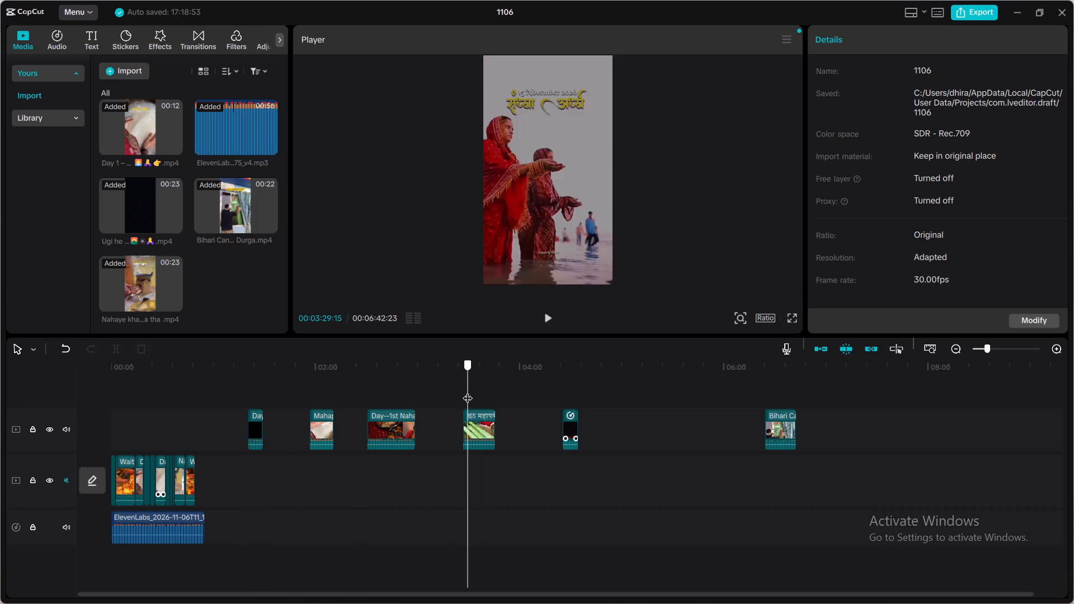
drag(468, 391, 520, 386)
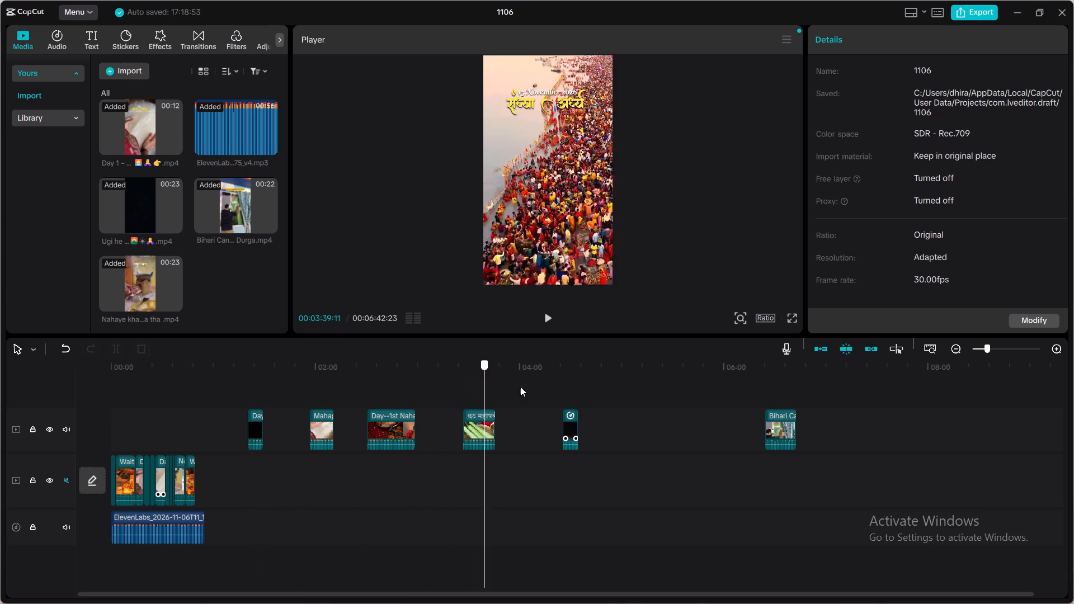
drag(520, 386, 195, 393)
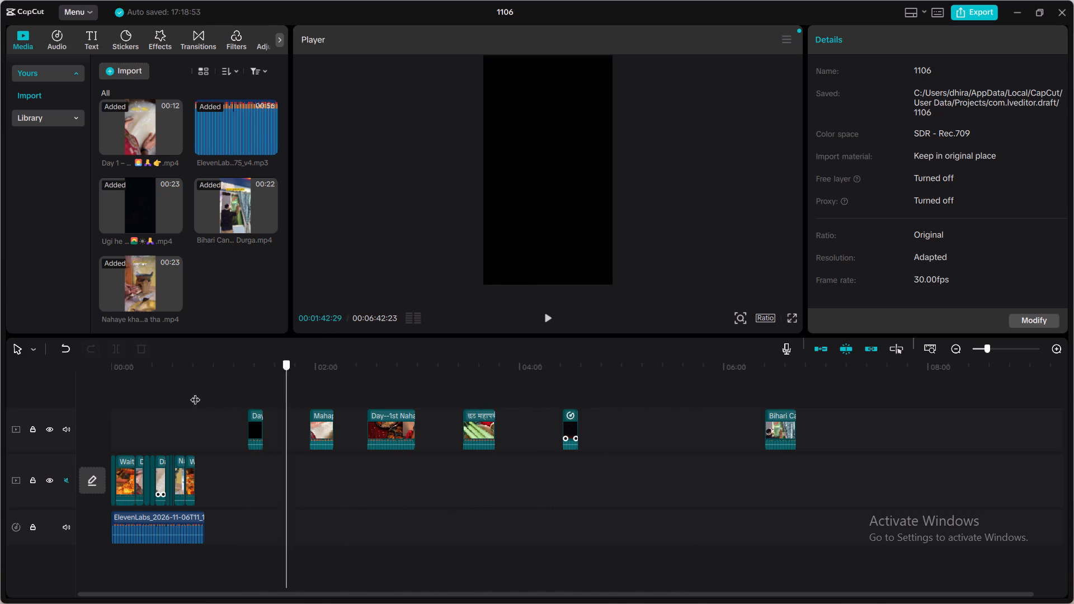
drag(195, 393, 196, 396)
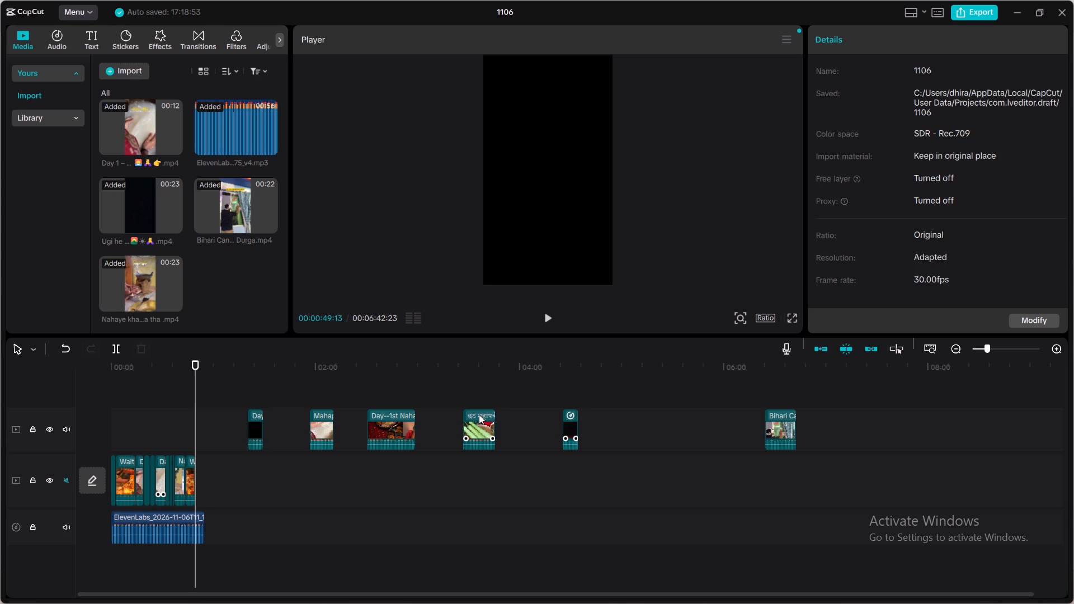
drag(478, 414, 468, 465)
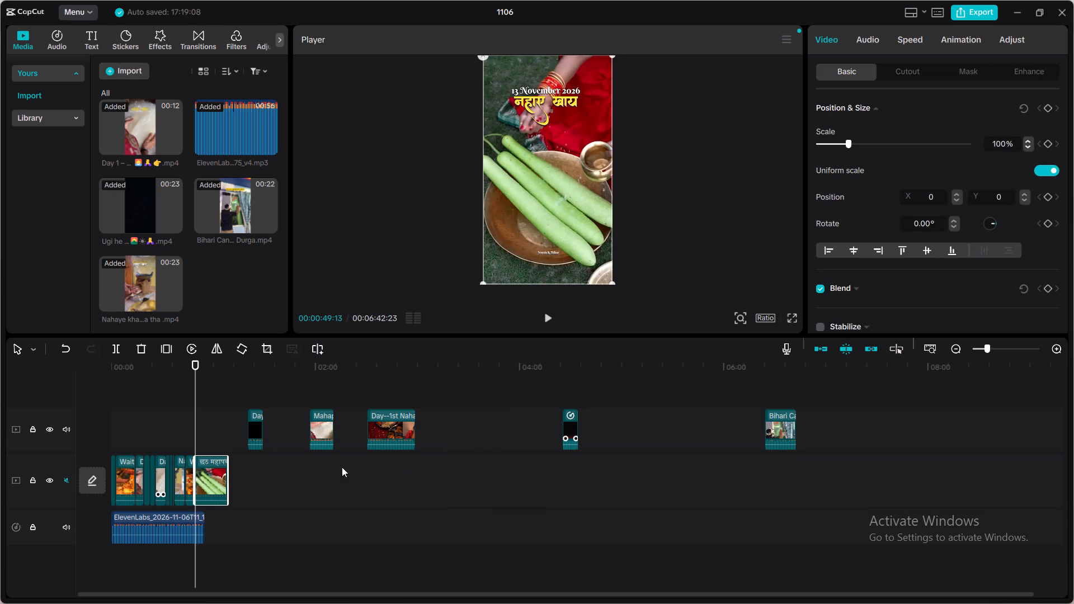
Trim the start of the added "छठ महापर्व" clip to the "खरना" shot of milk poured into a pot on the clay stove.
drag(195, 467, 206, 468)
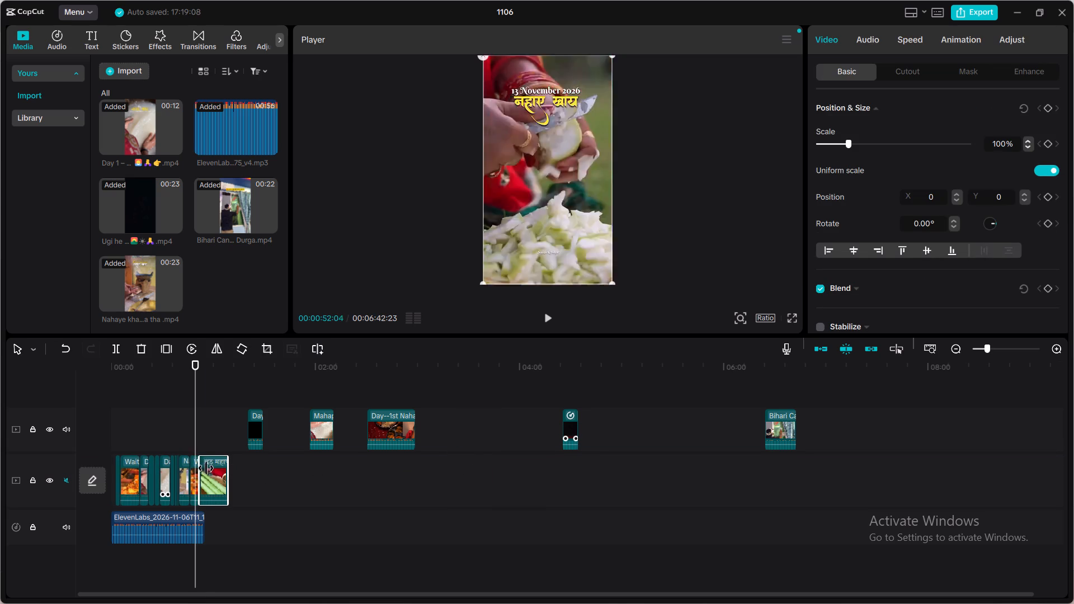
drag(206, 468, 209, 469)
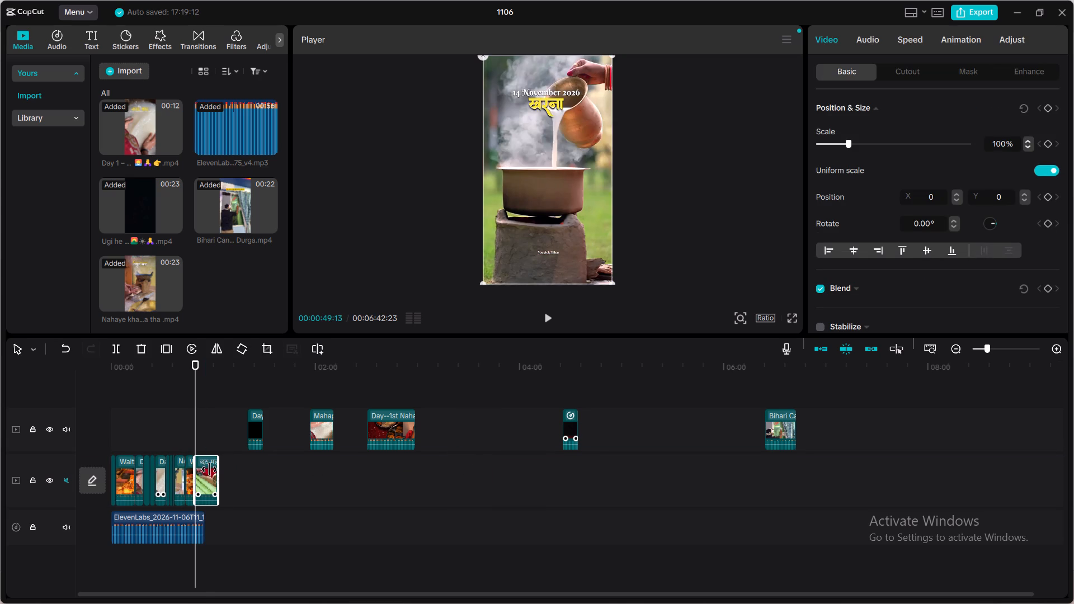
Play the added "छठ महापर्व" clip against the voiceover from 00:00:49:13, checking the "खरना" and "संध्या अर्घ्य" shots into "उषा अर्घ्य".
click(554, 318)
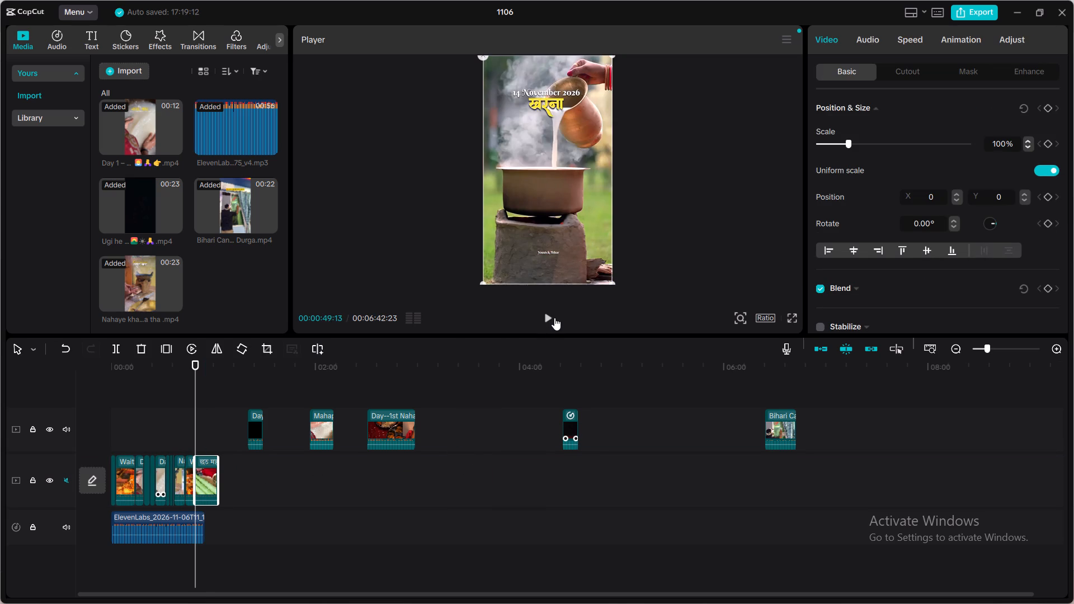
click(554, 318)
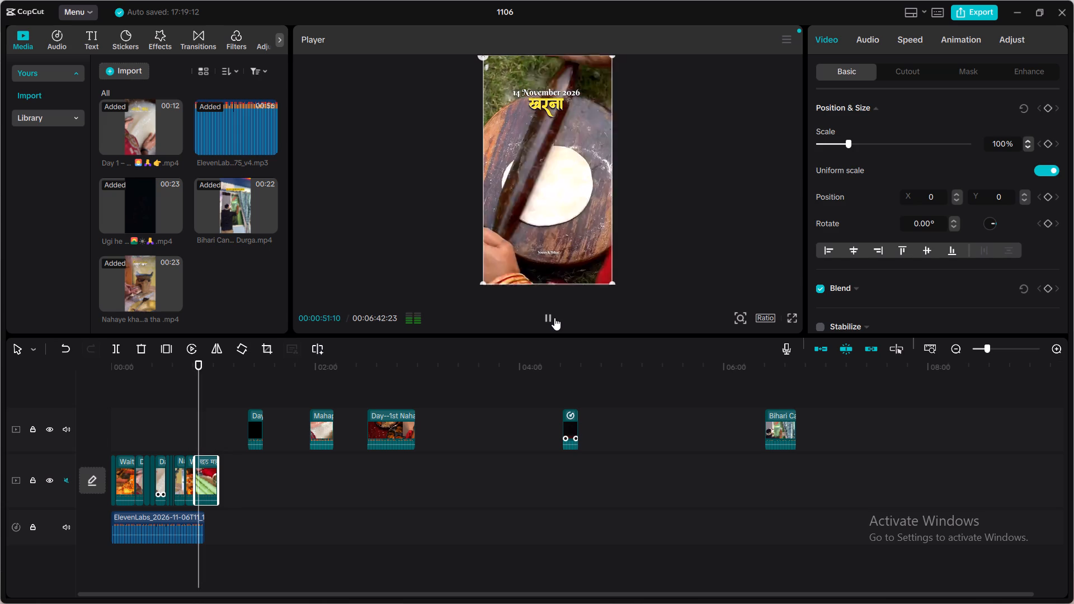
click(554, 318)
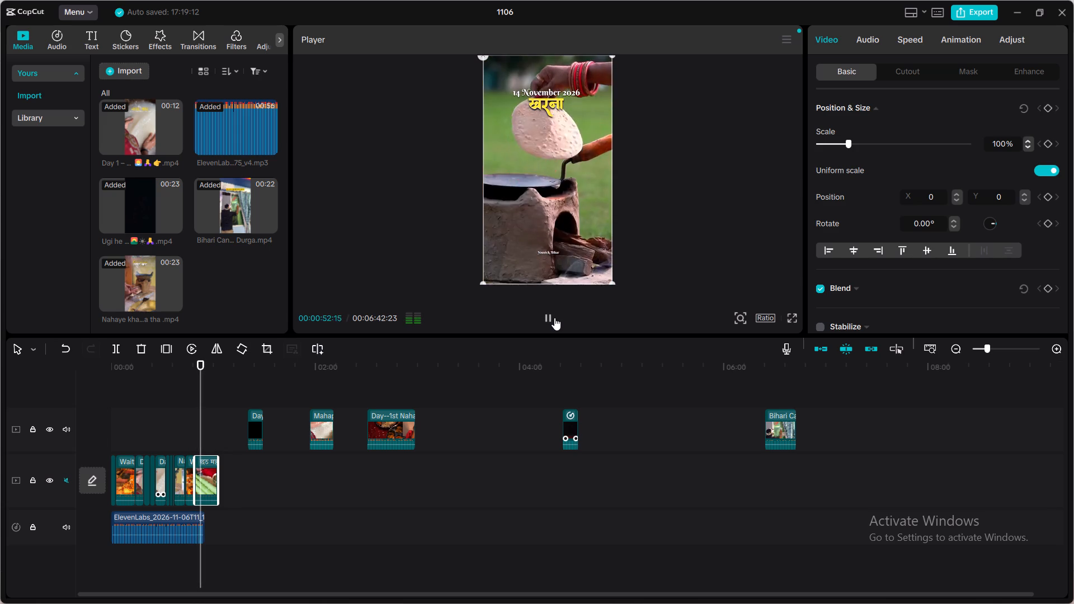
click(554, 318)
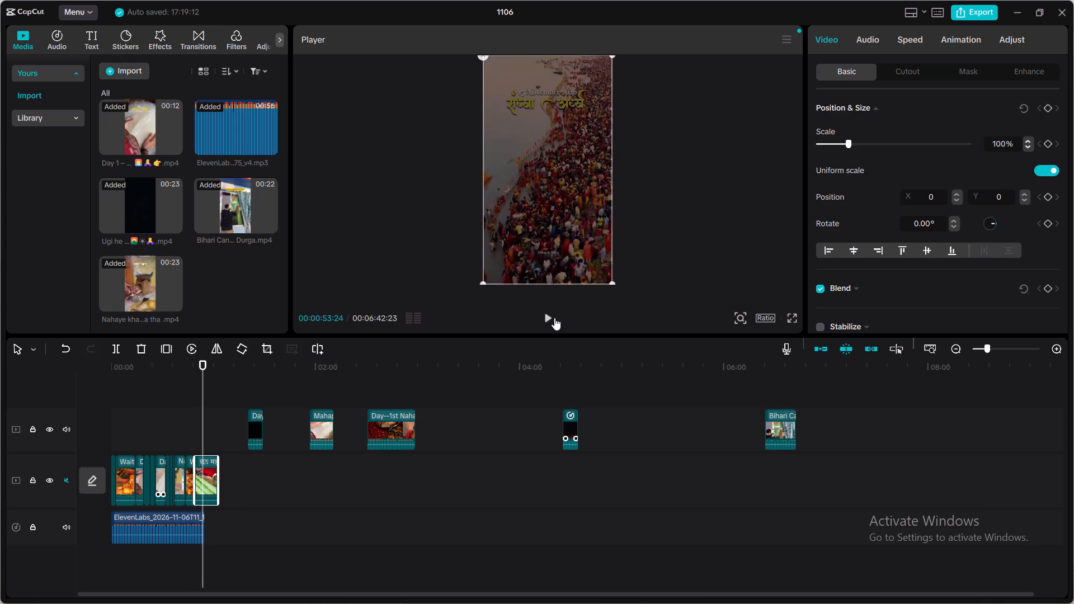
click(554, 318)
click(554, 318)
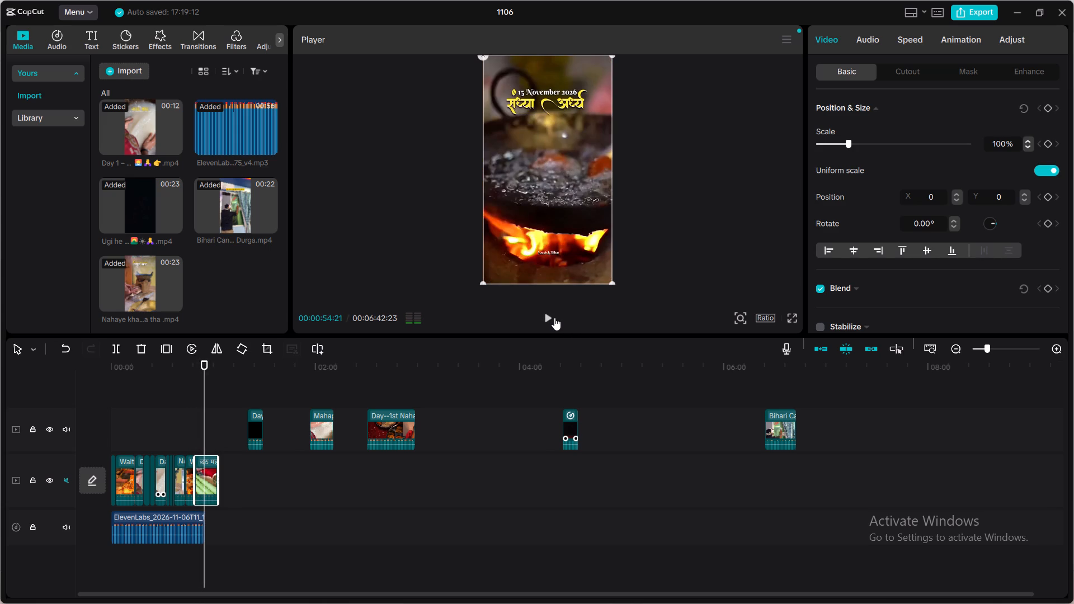
click(554, 318)
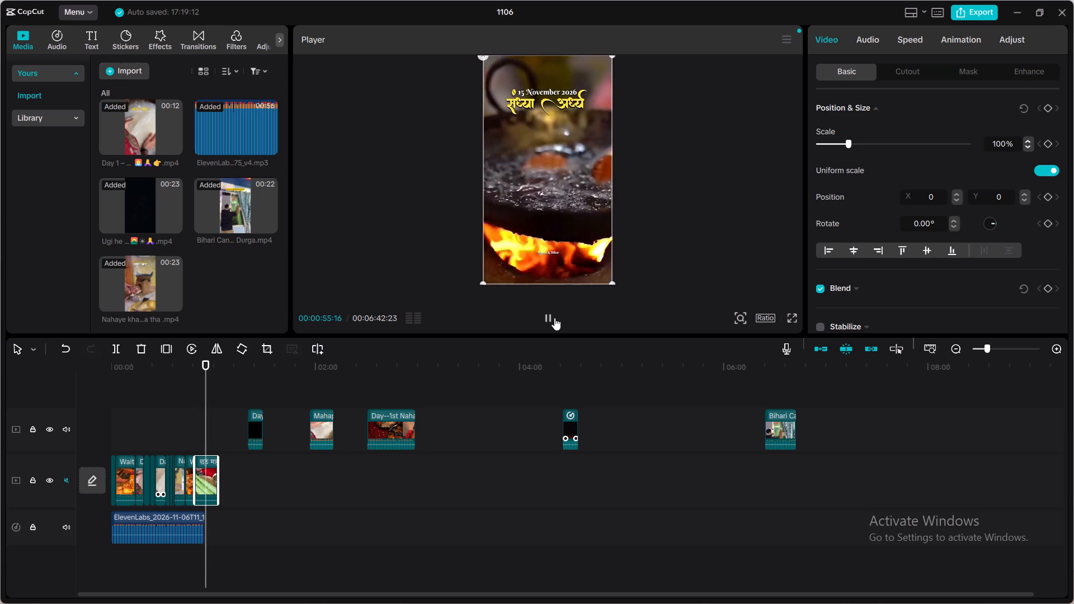
click(554, 318)
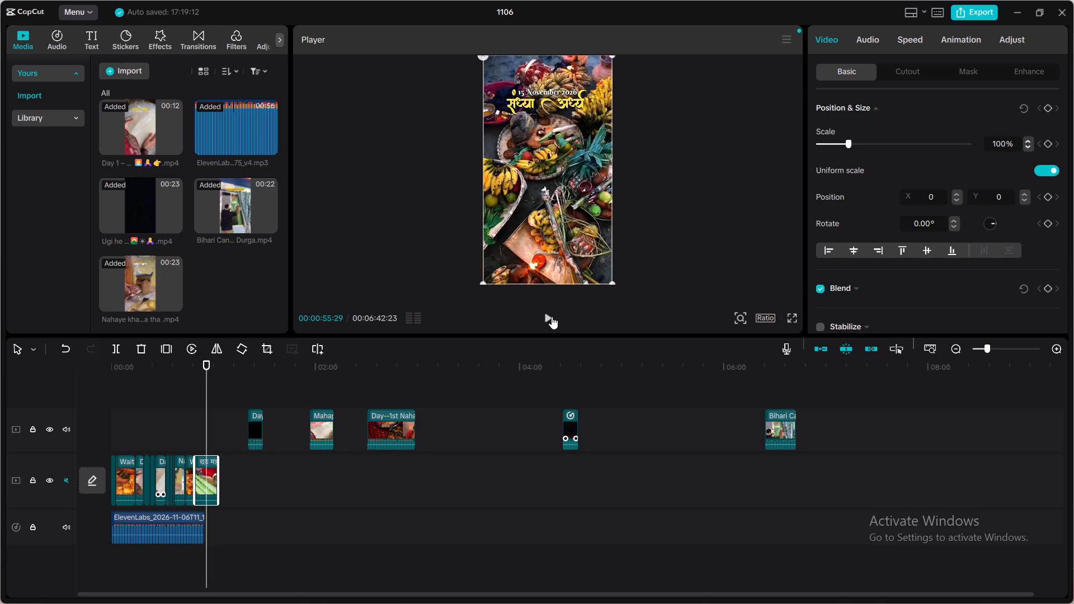
click(552, 317)
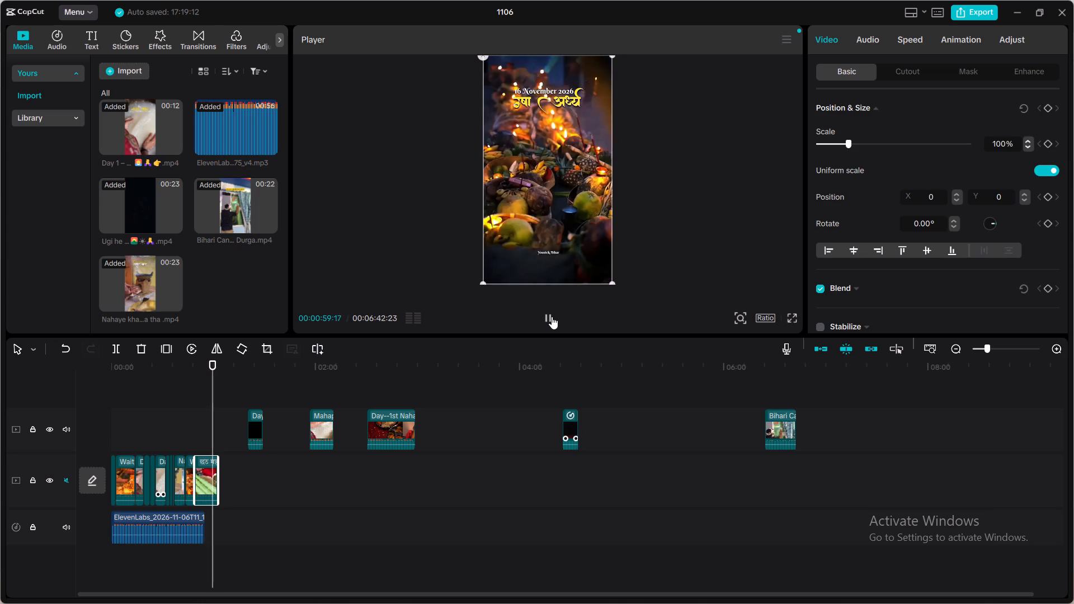
click(552, 317)
Replay the "छठ महापर्व" clip from 00:00:49:13 and split it at 00:00:54:04, where the riverside crowd shot begins.
drag(210, 424, 199, 426)
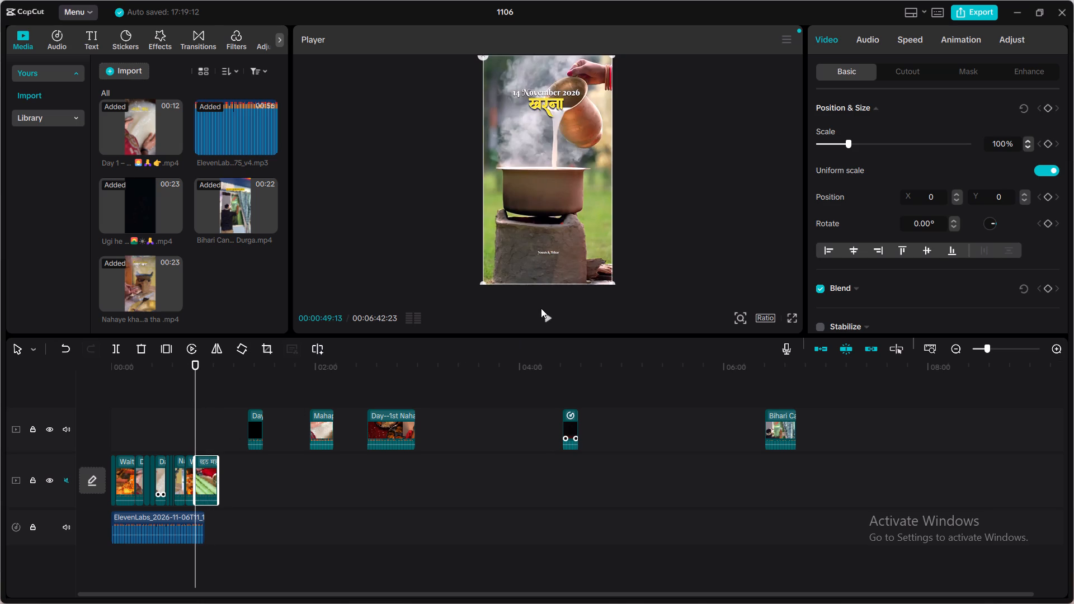
click(545, 314)
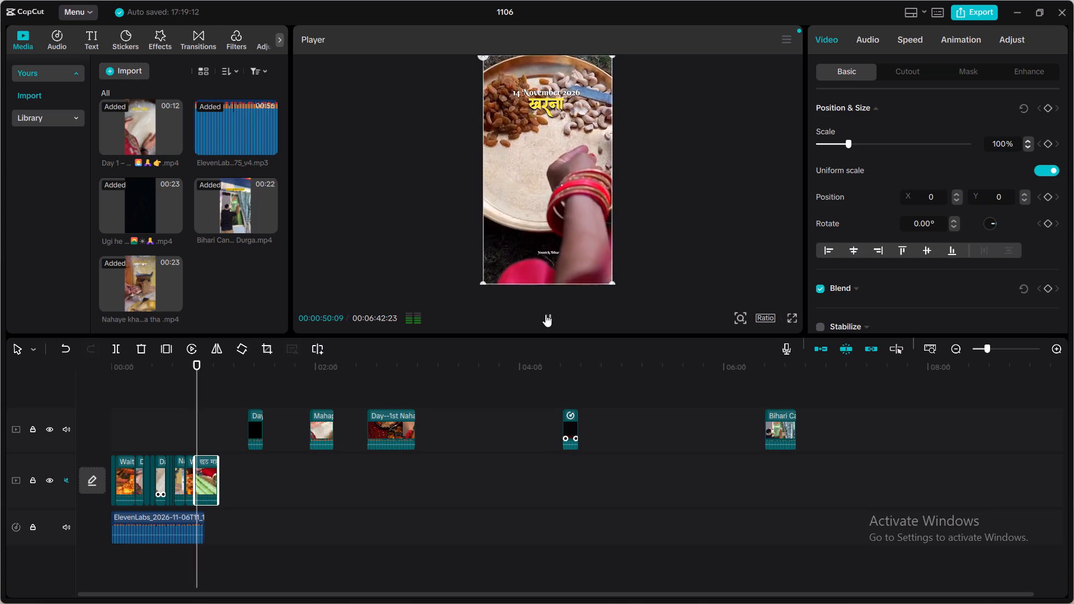
click(545, 314)
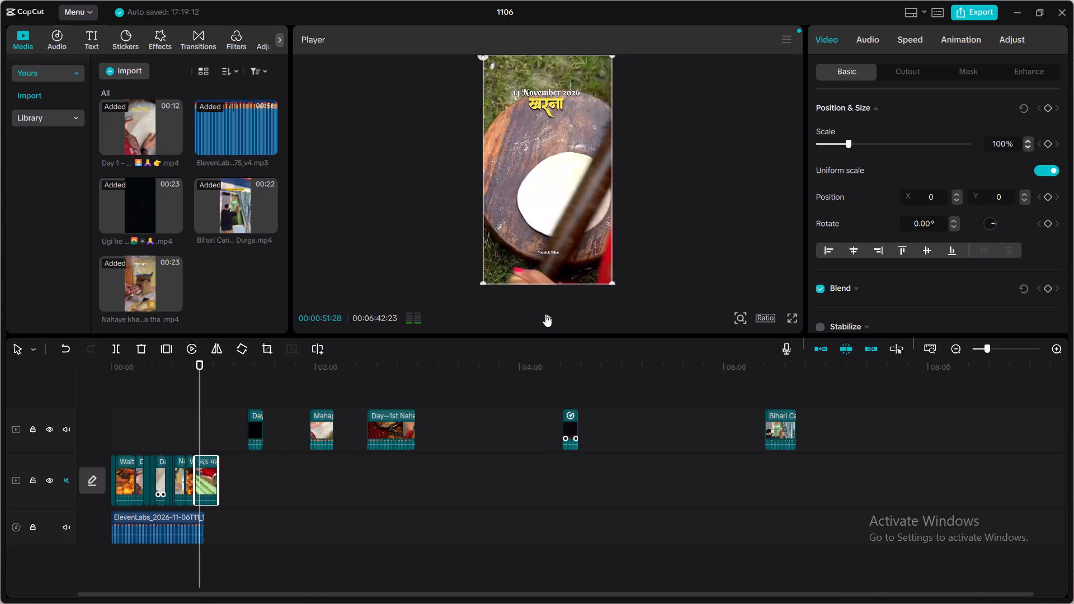
click(545, 314)
click(545, 314)
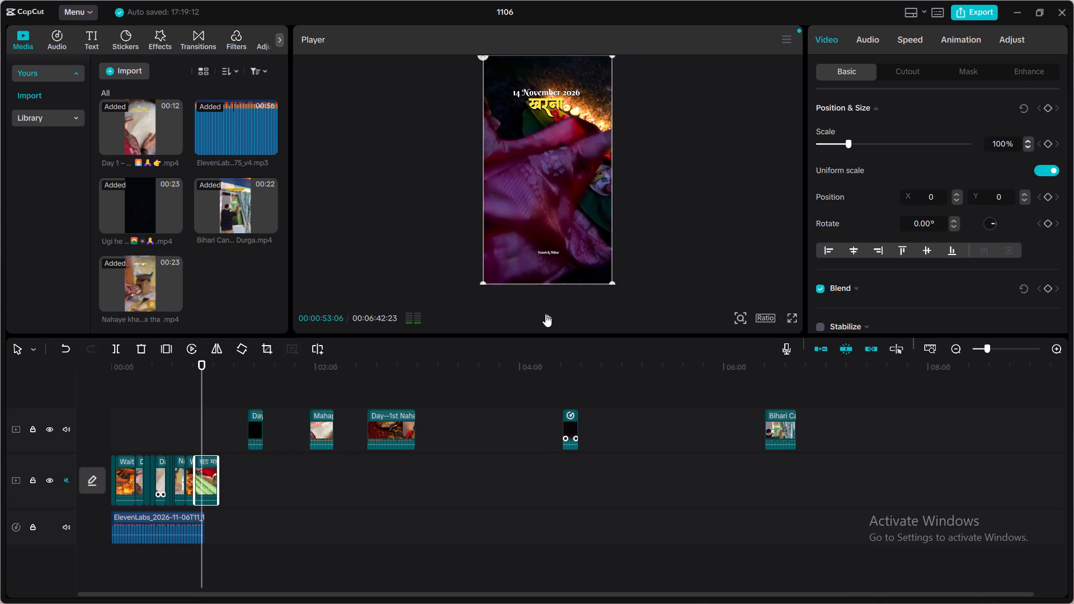
click(545, 314)
click(545, 314)
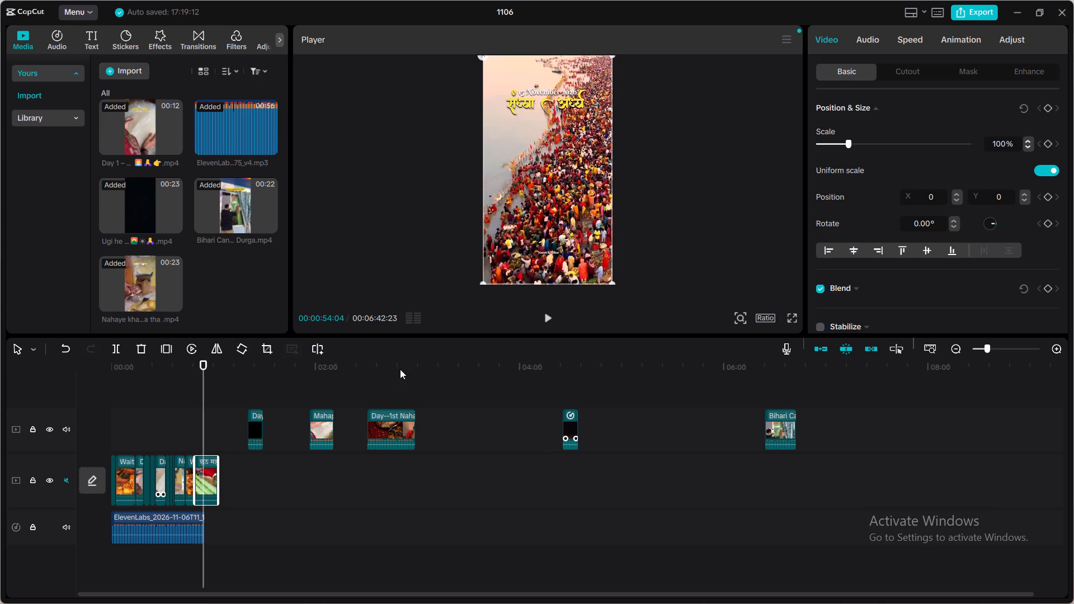
click(112, 347)
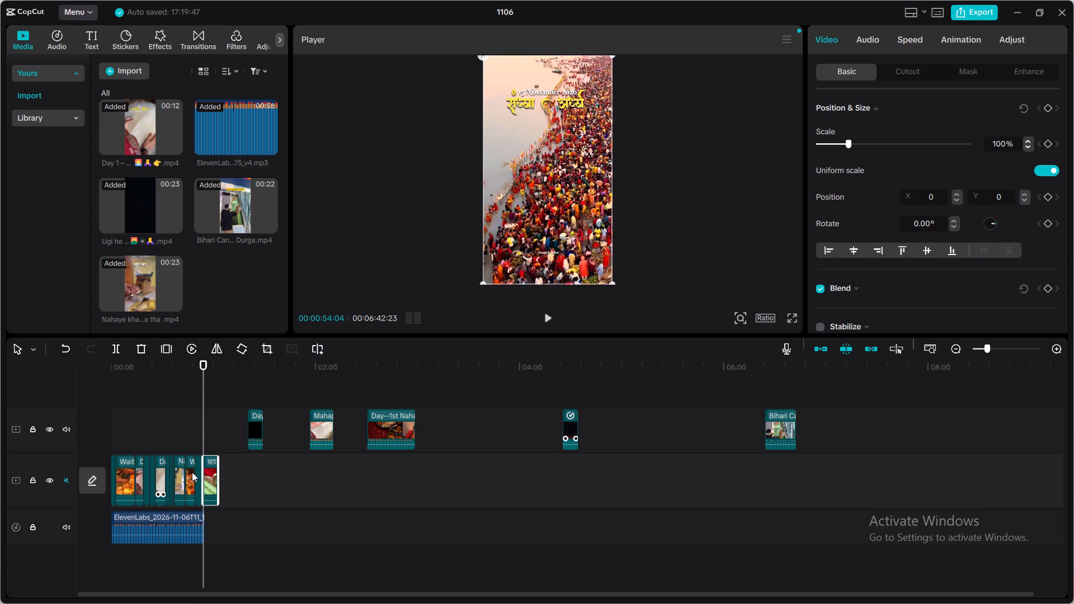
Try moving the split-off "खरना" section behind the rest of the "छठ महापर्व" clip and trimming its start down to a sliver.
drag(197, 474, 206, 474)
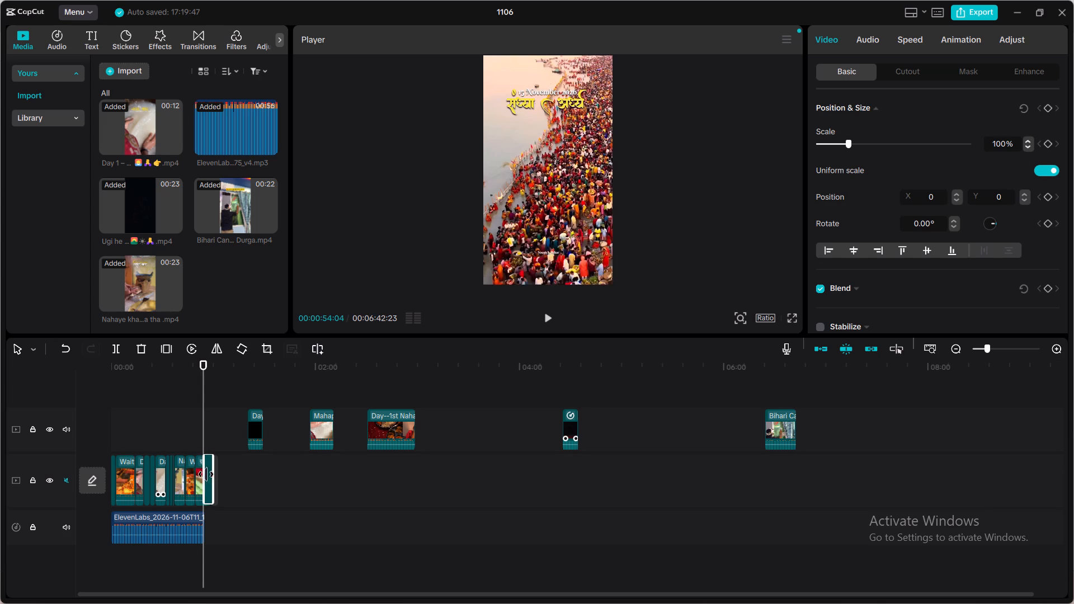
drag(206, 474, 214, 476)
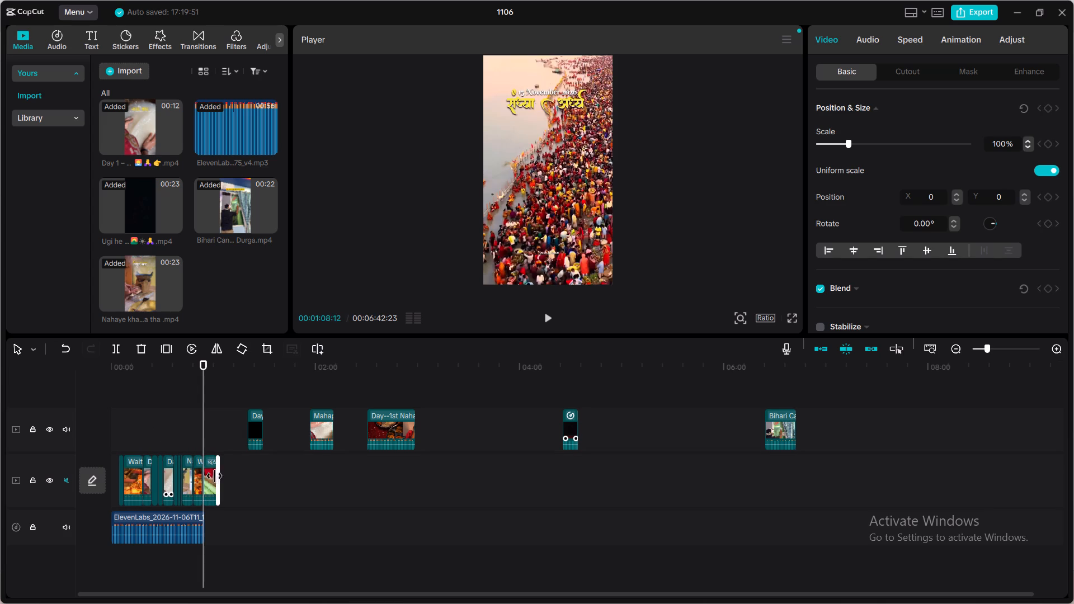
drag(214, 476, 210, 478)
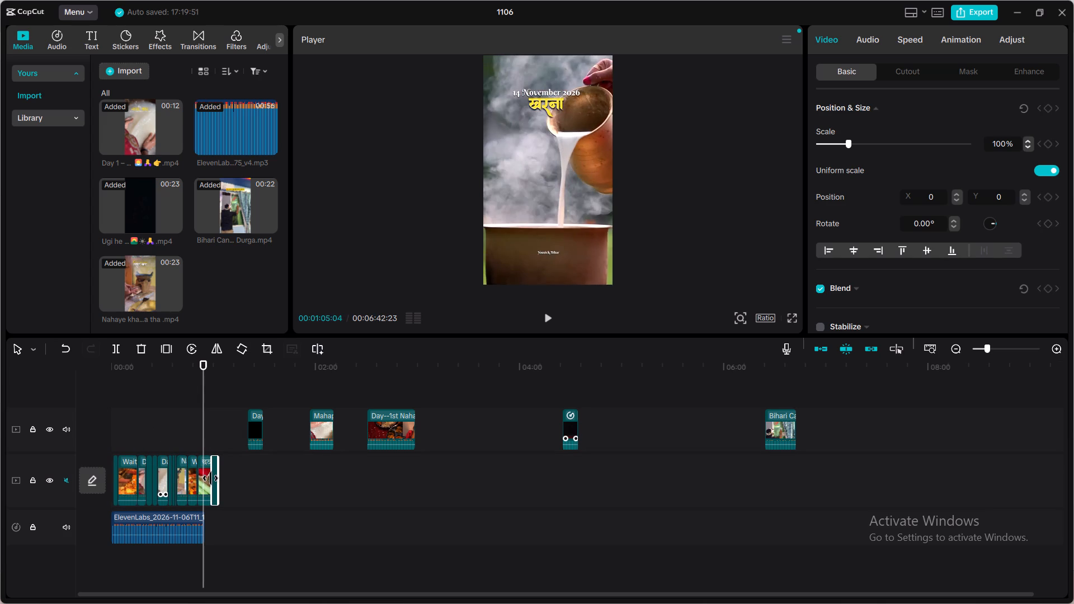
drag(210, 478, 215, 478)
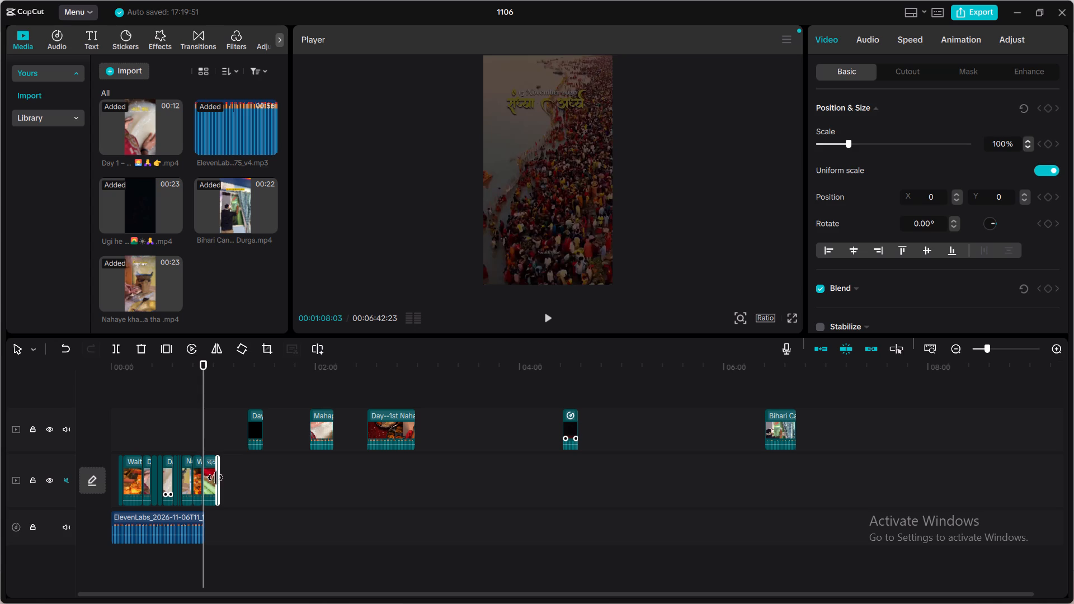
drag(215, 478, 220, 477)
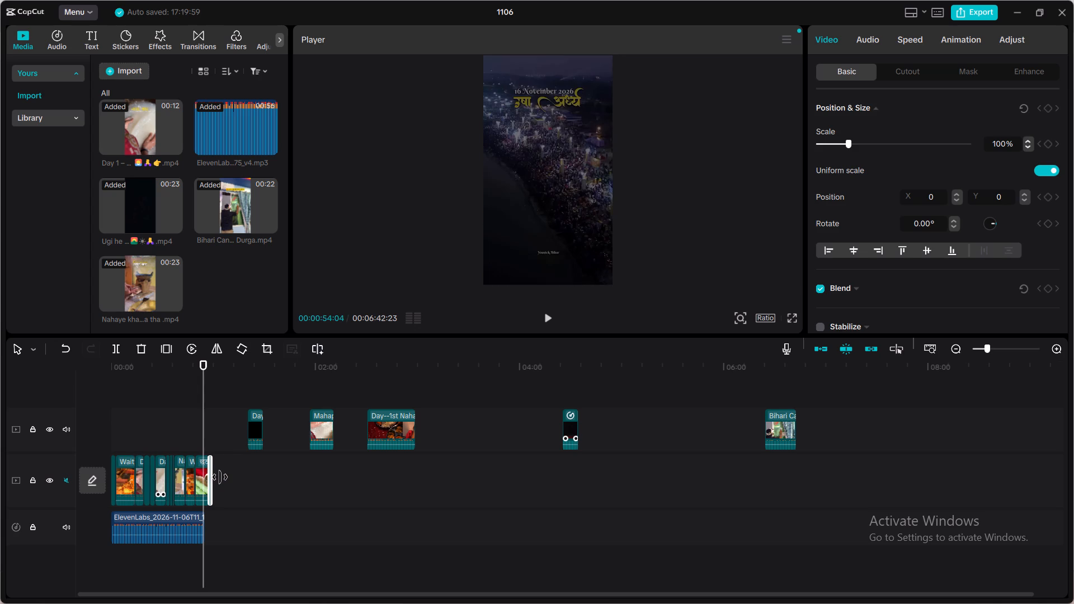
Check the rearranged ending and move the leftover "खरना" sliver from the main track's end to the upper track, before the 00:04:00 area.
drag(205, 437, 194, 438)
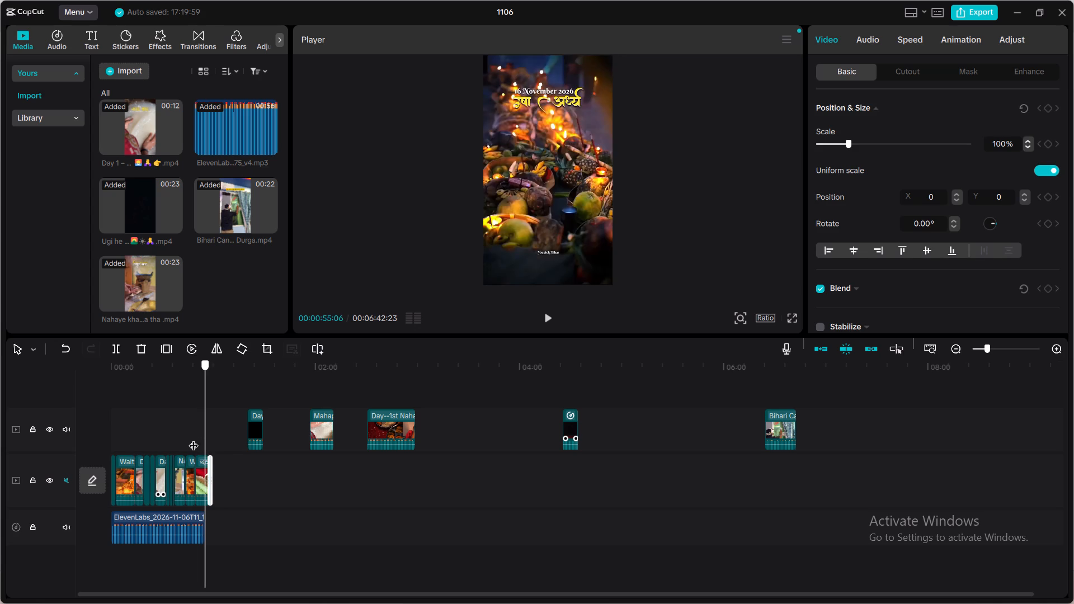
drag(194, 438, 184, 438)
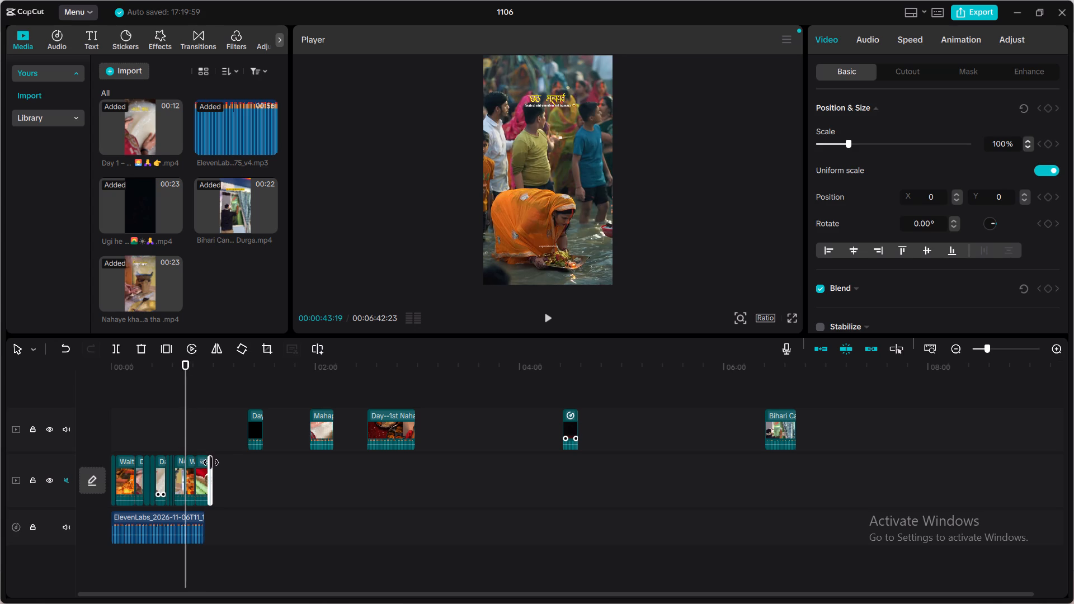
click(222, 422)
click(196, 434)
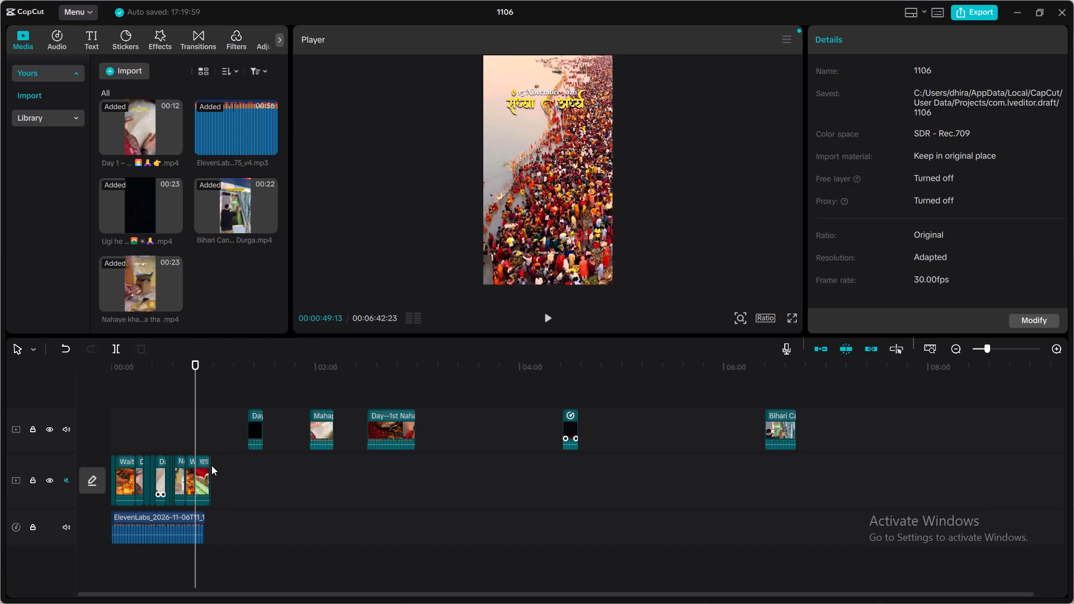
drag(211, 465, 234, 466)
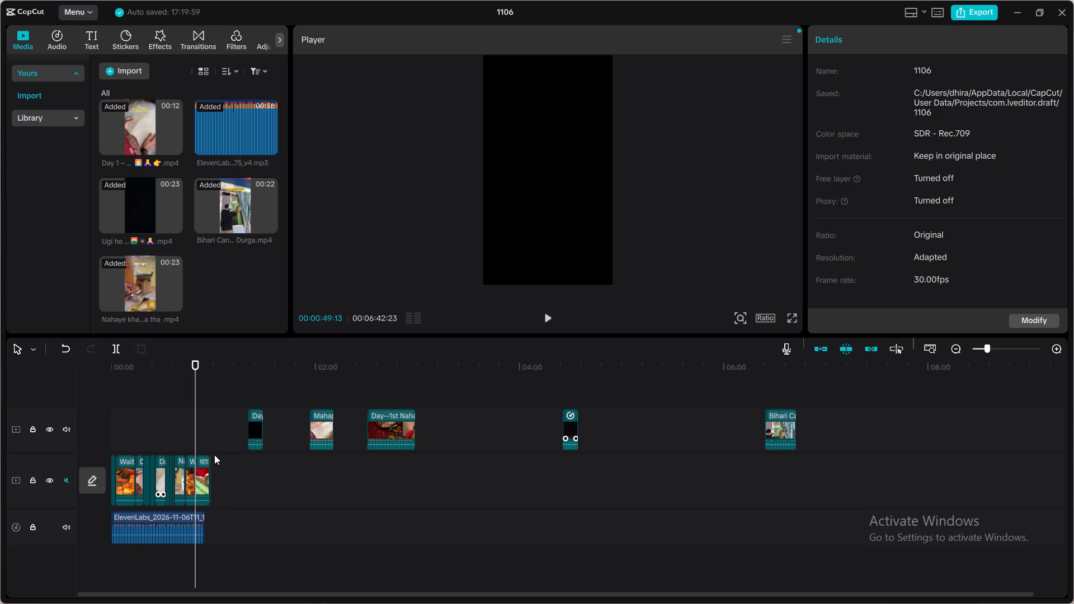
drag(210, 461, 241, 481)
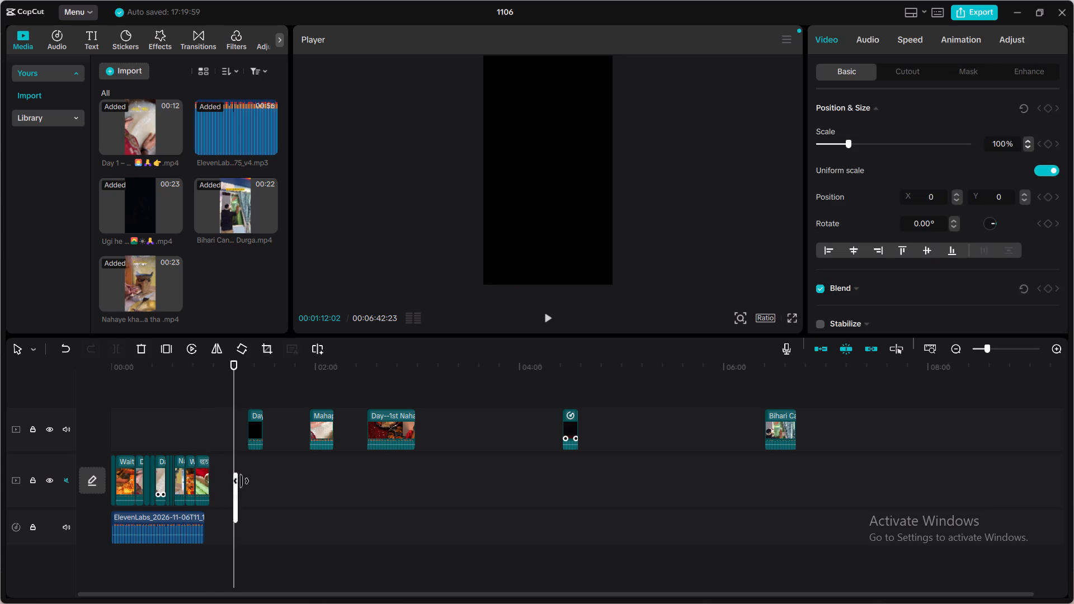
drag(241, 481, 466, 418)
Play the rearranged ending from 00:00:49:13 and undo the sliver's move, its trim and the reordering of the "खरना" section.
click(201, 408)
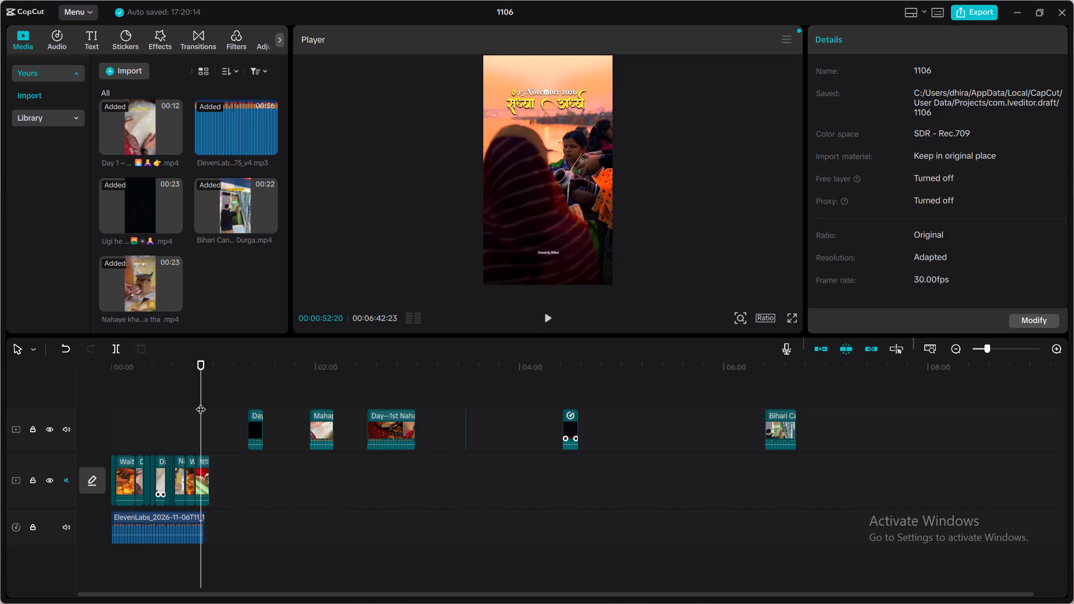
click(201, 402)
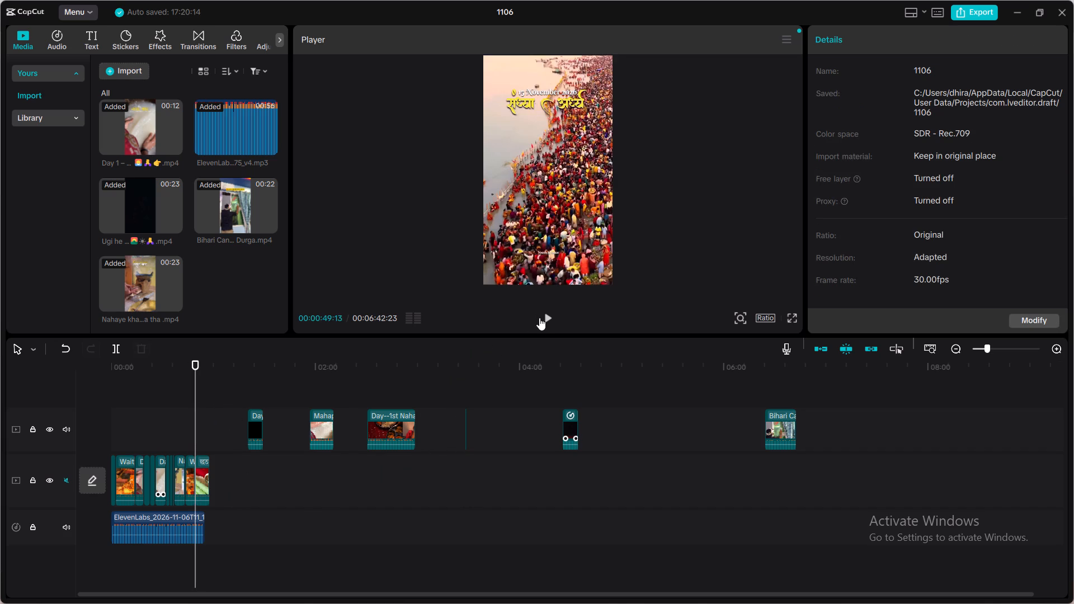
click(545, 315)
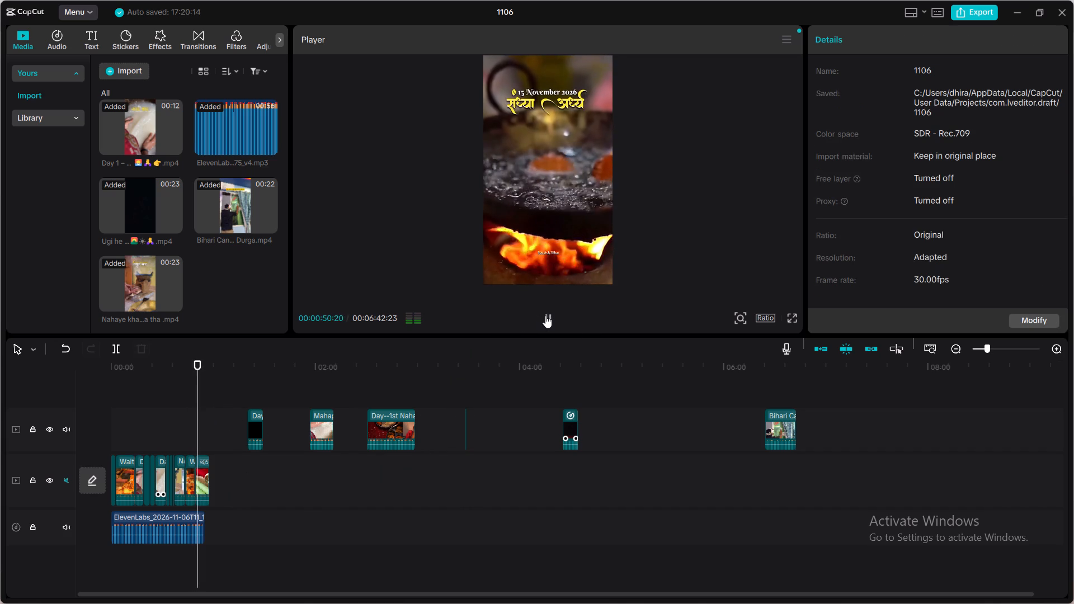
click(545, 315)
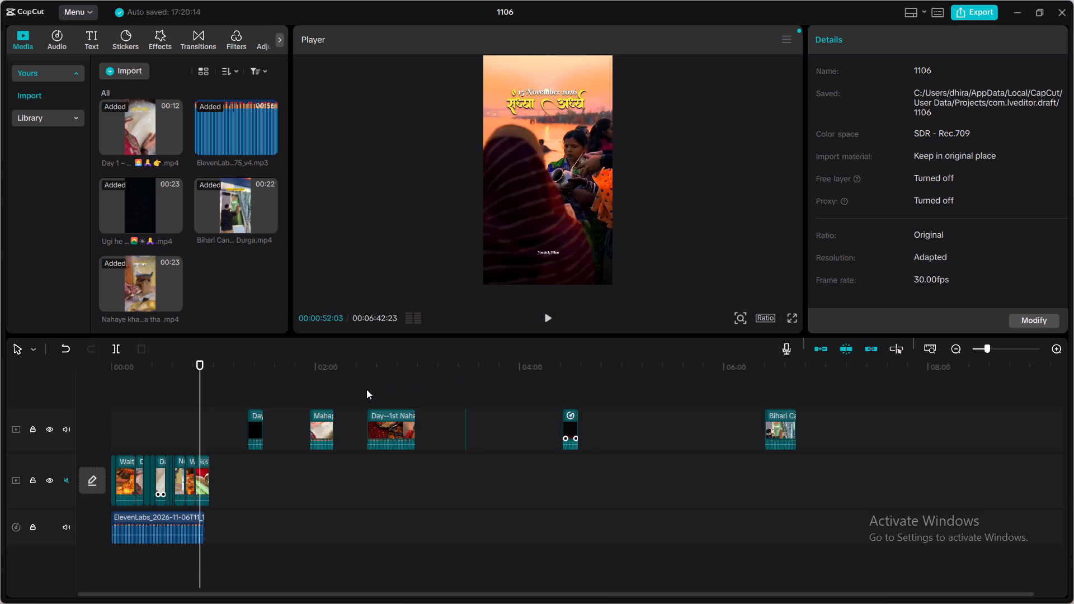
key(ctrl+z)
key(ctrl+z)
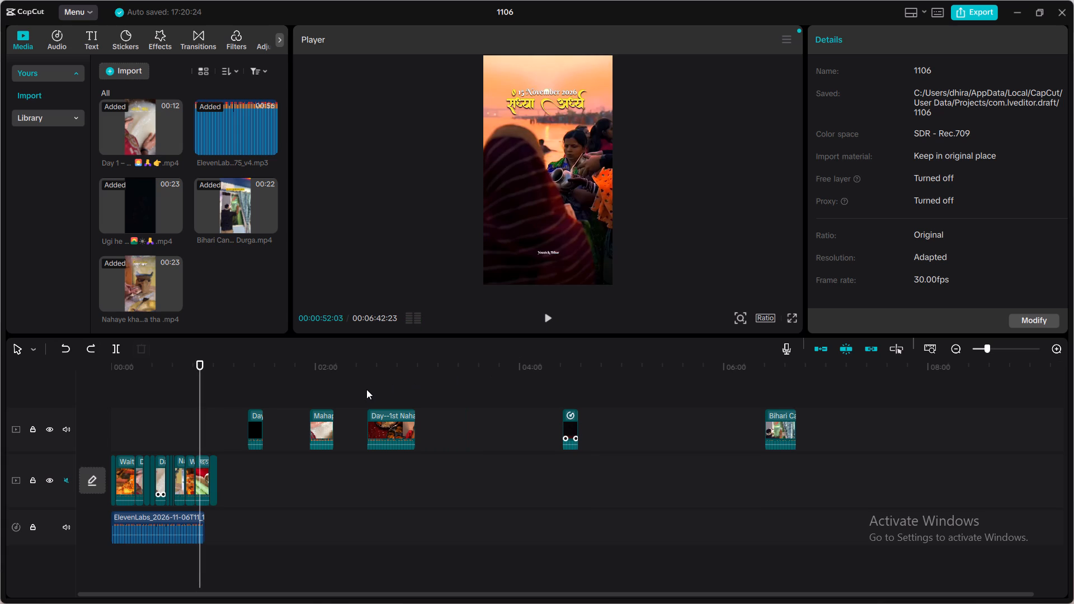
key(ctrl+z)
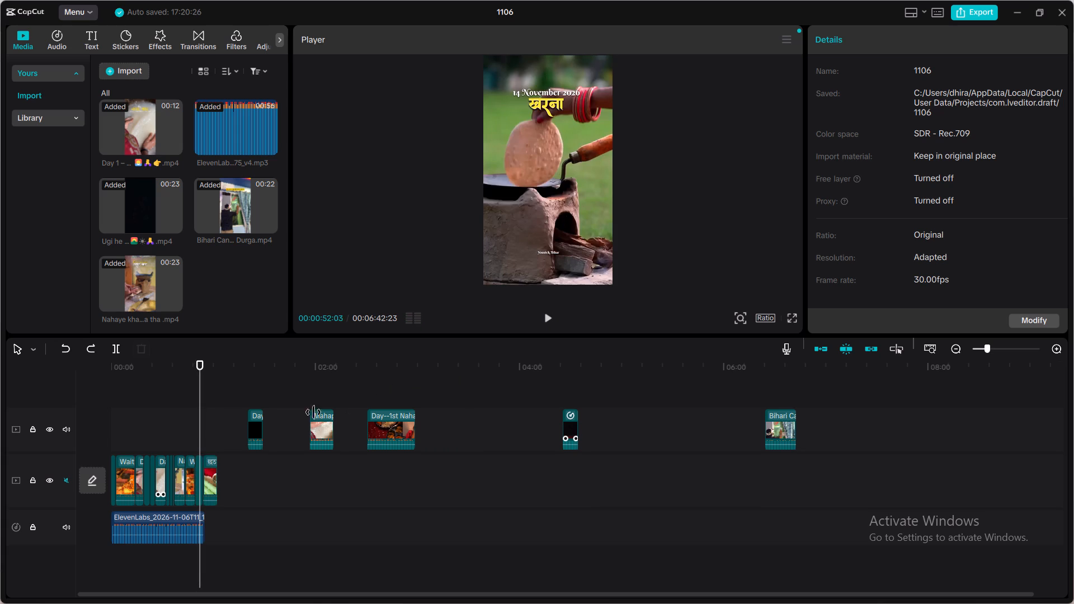
Replay the "खरना" section from 00:00:49:13 and shorten the end of the "छठ महापर्व" clip just before it.
drag(204, 412, 195, 414)
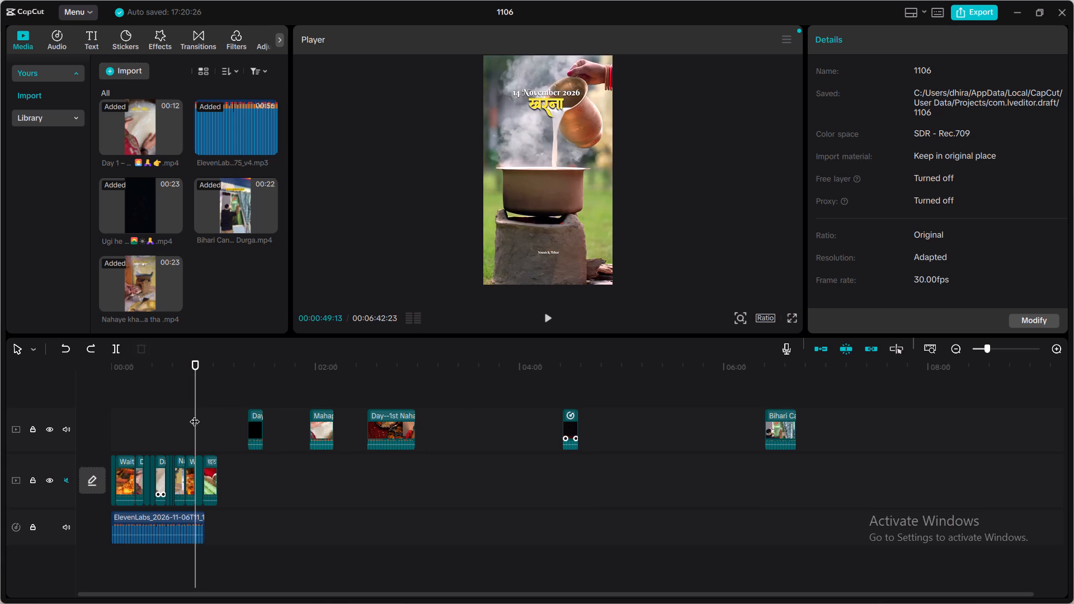
click(552, 322)
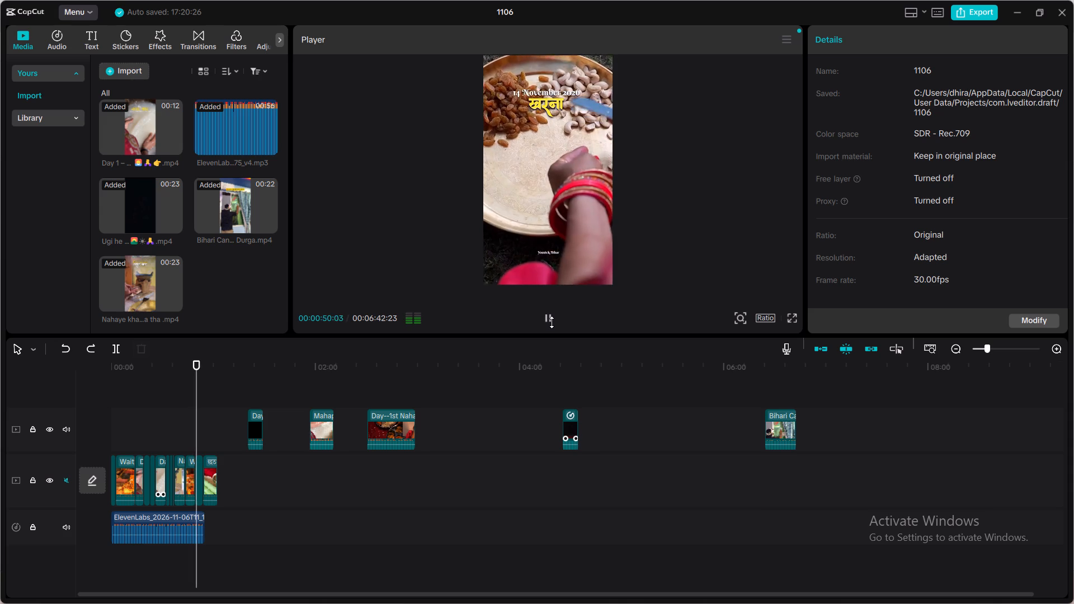
click(552, 322)
click(552, 322)
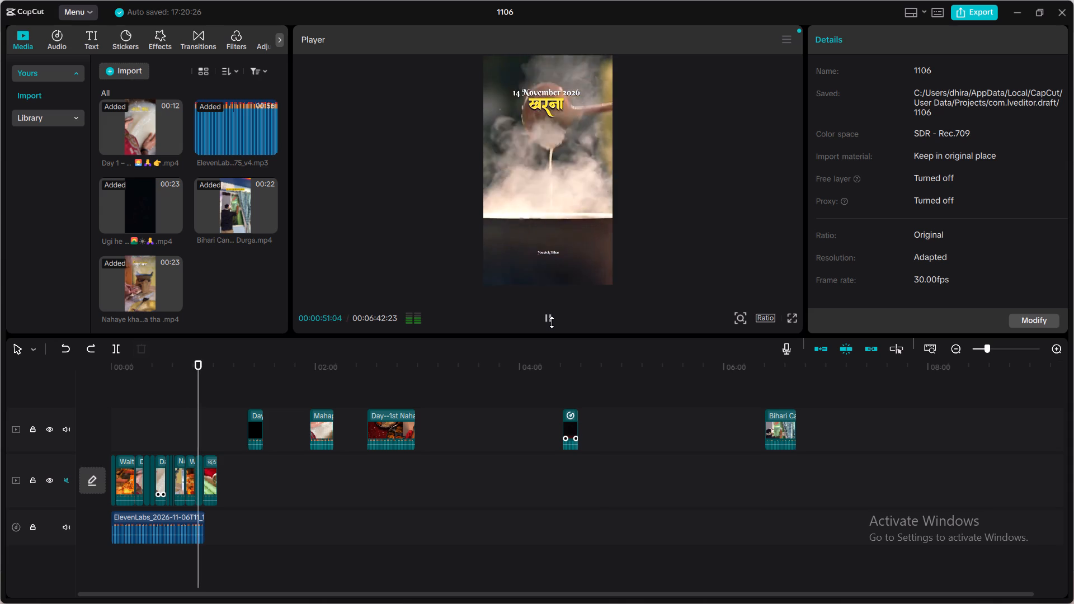
click(552, 322)
click(552, 322)
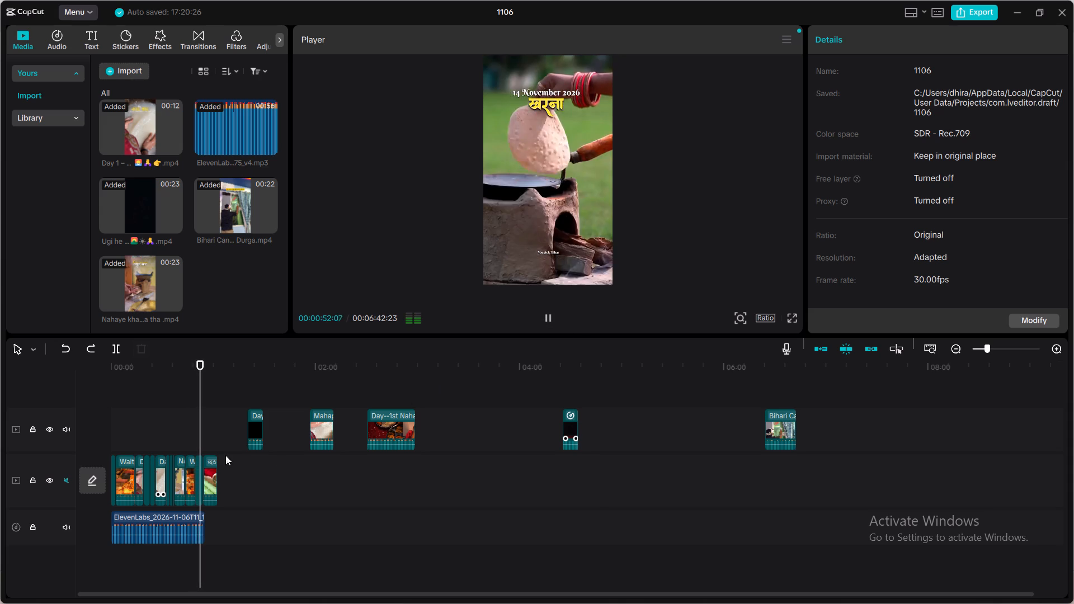
click(192, 461)
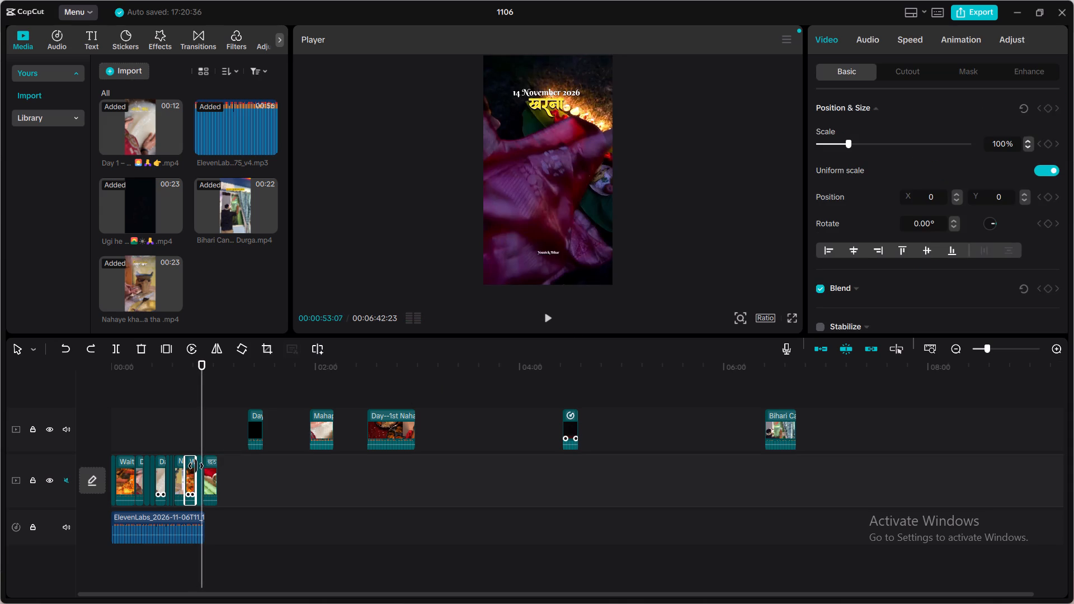
drag(196, 466, 192, 469)
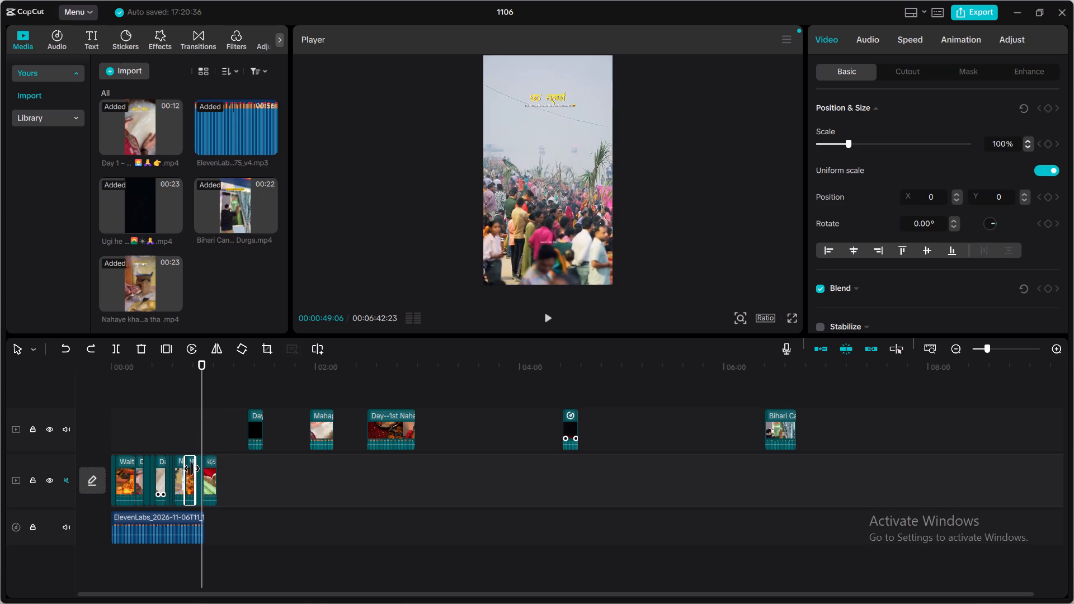
drag(192, 469, 190, 471)
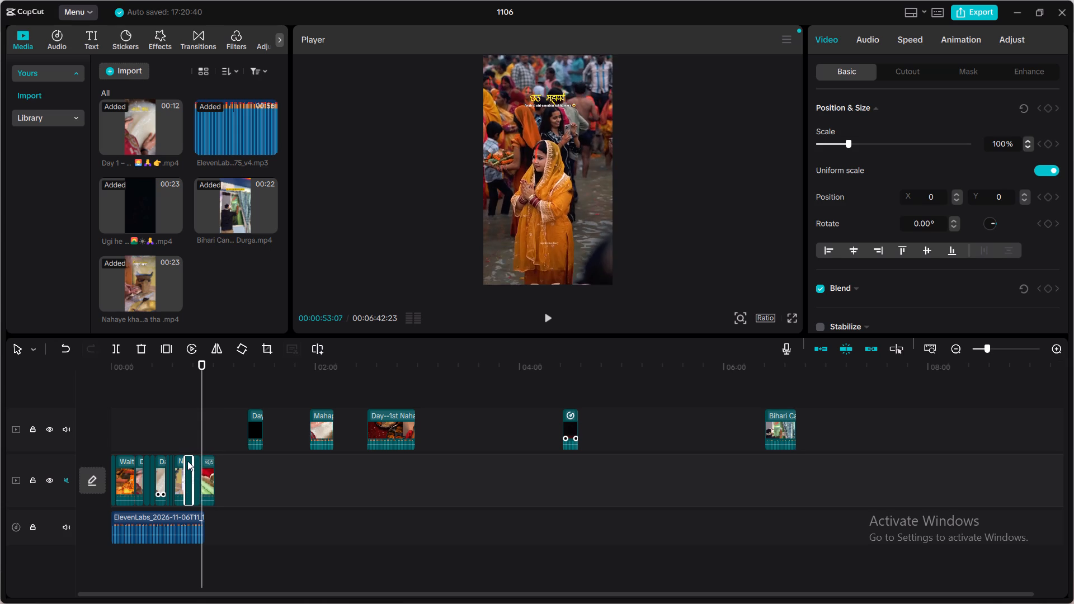
Play the ending from 00:00:43:19 in short stretches and trim the main track's last clip to end at 00:00:55:15, near the voiceover's end.
click(182, 441)
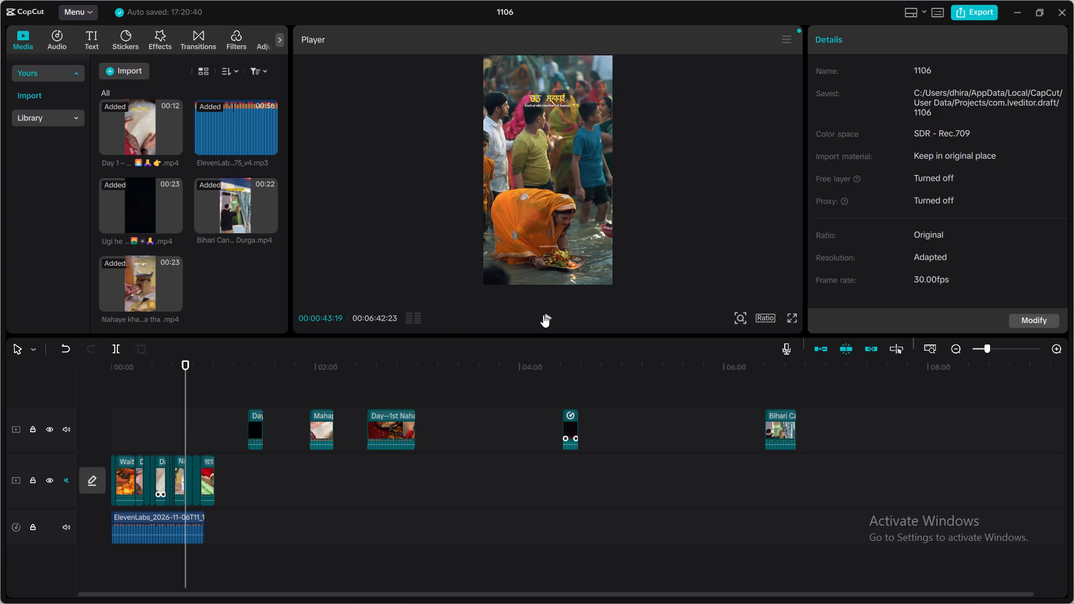
click(543, 315)
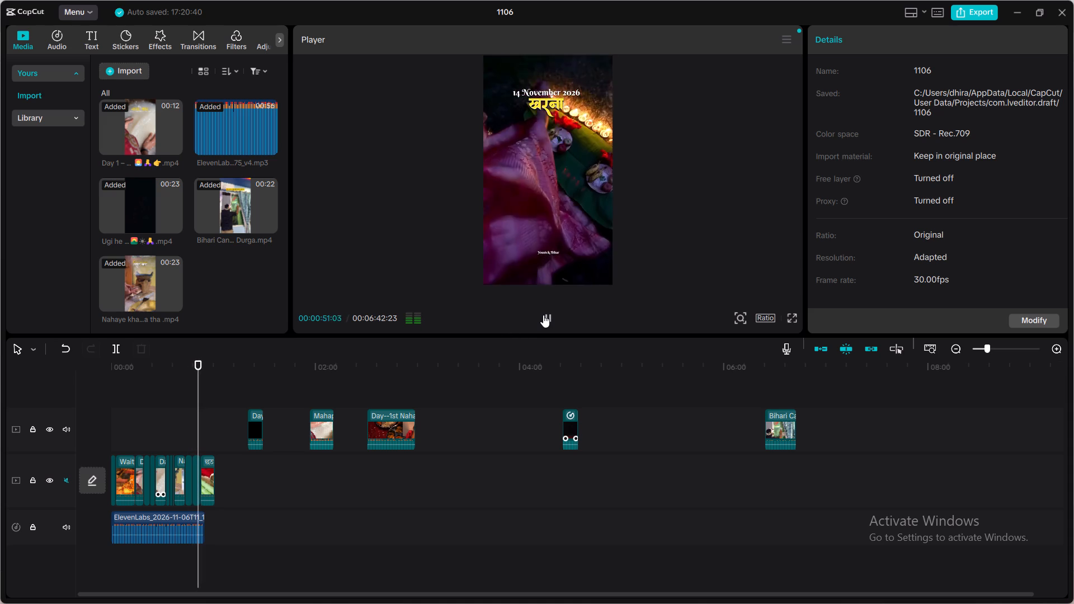
click(543, 315)
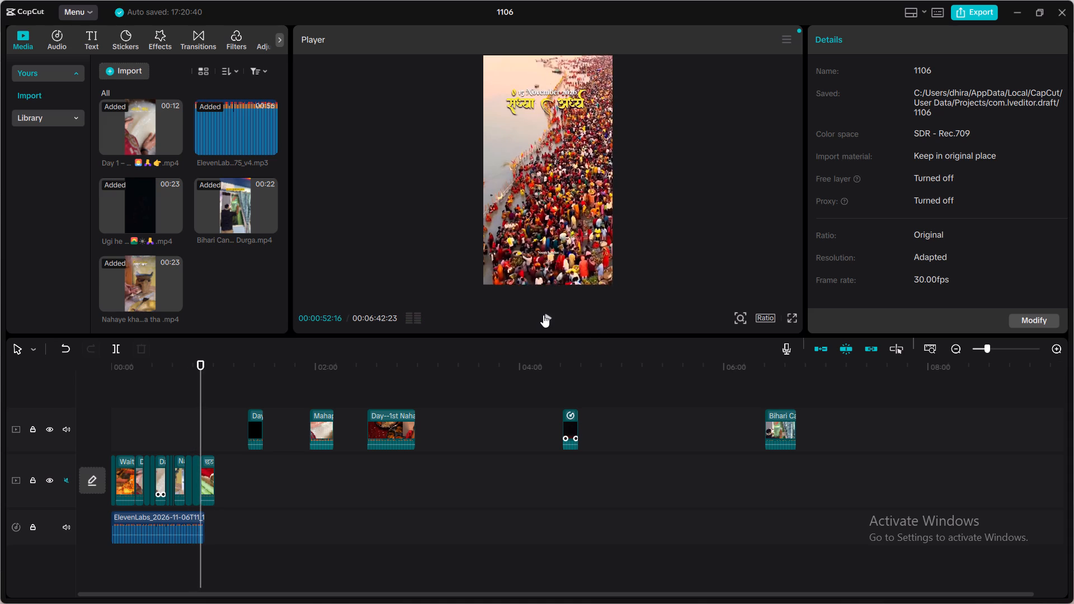
click(543, 315)
click(543, 315)
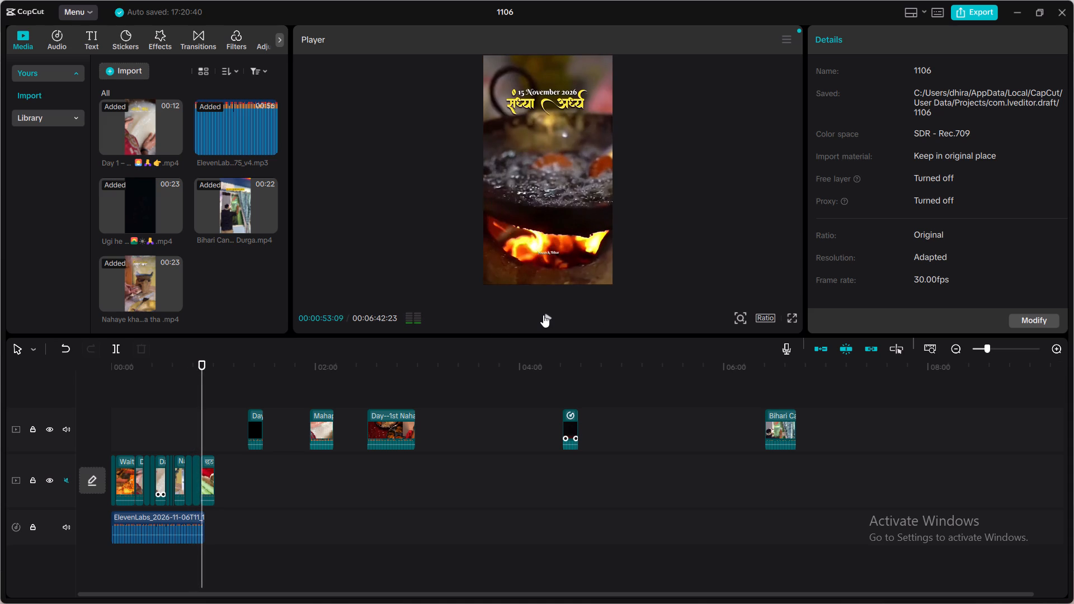
click(543, 315)
click(543, 315)
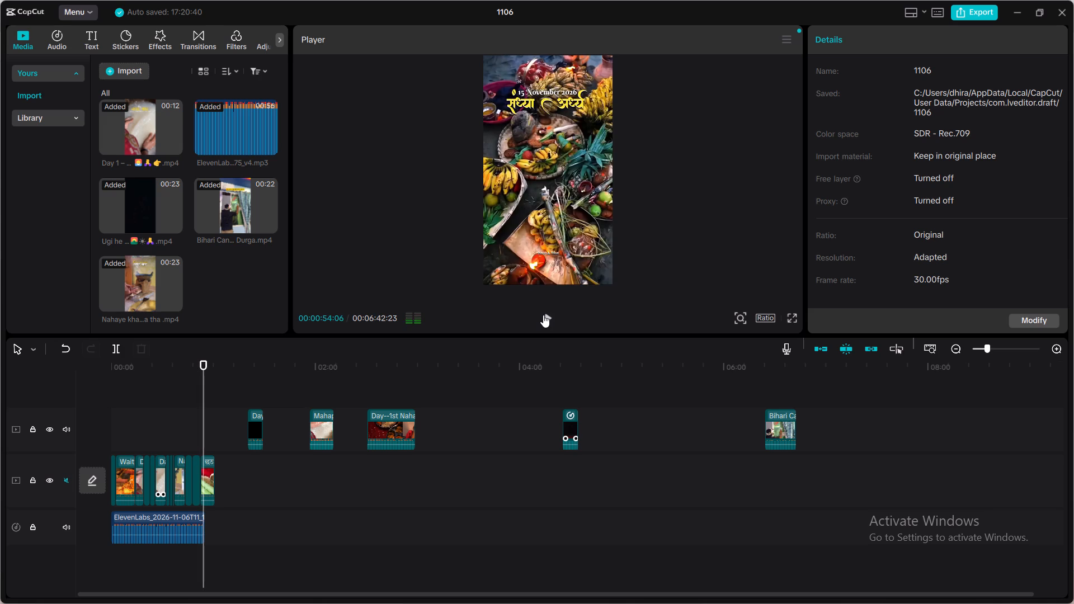
click(543, 315)
click(543, 315)
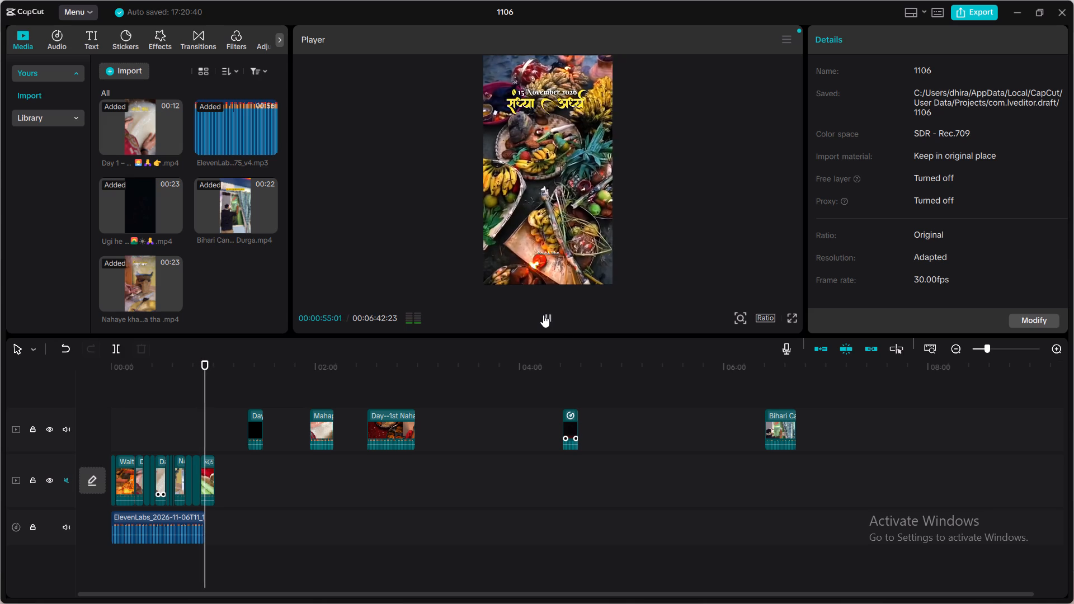
click(543, 315)
click(543, 315)
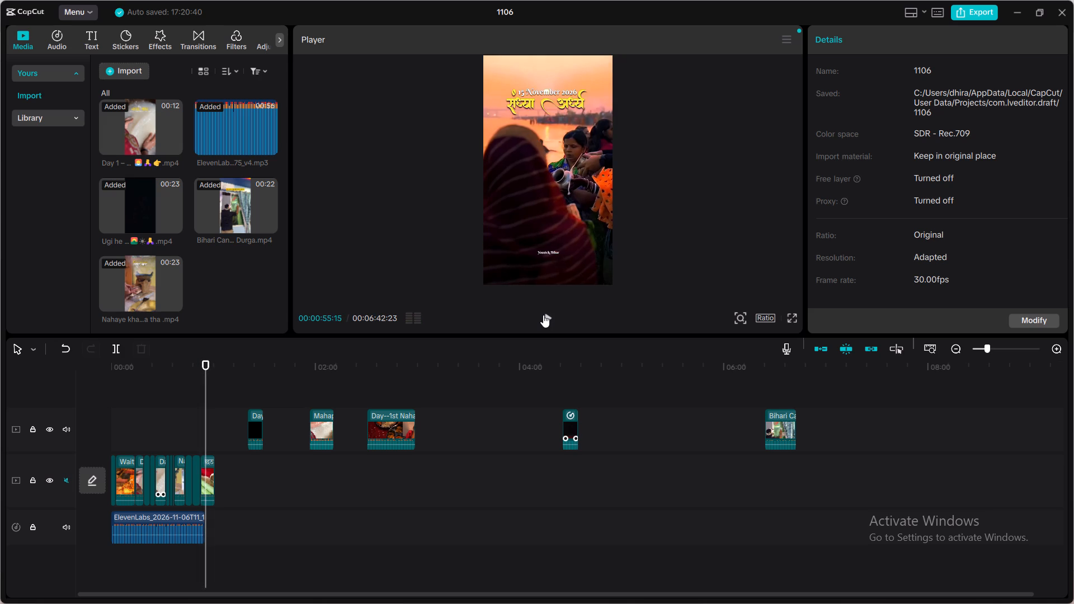
click(210, 461)
drag(216, 474, 212, 475)
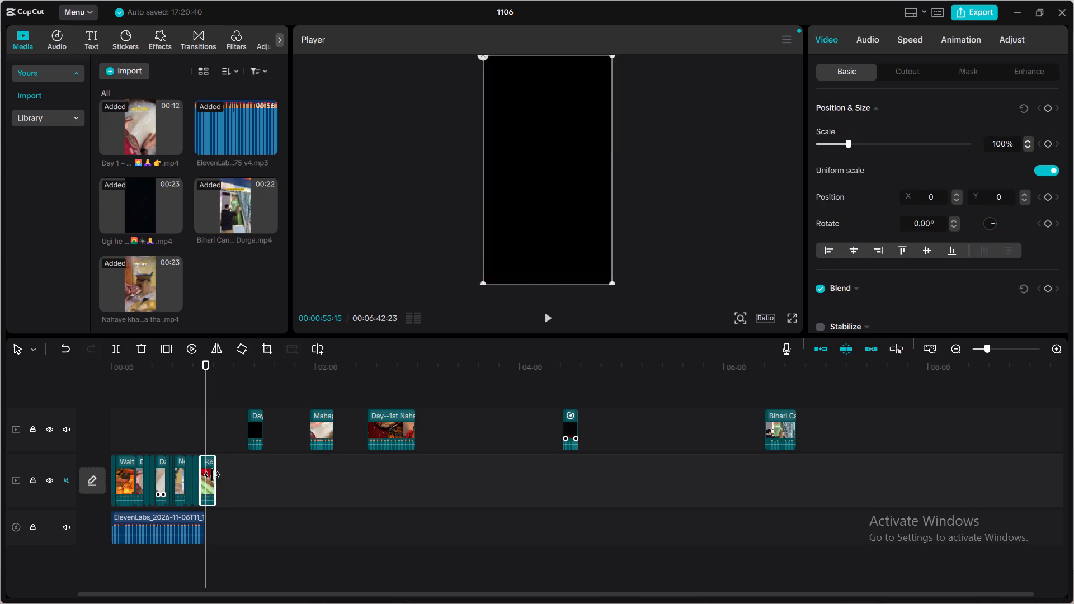
drag(212, 475, 205, 477)
Return to the timeline's start and delete all five leftover clips from the upper video track.
click(163, 431)
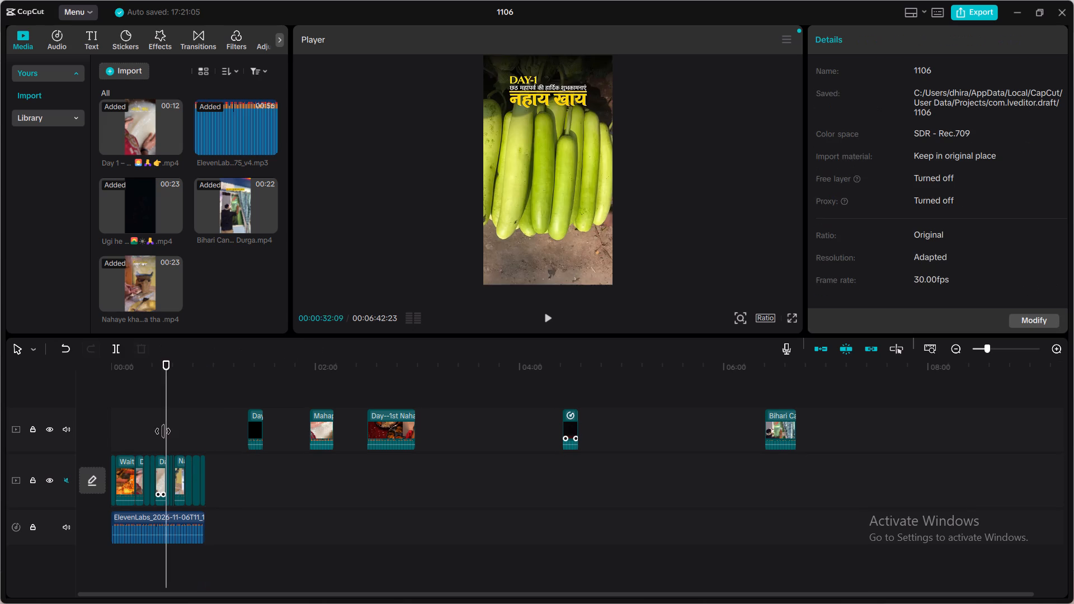
drag(163, 431, 98, 437)
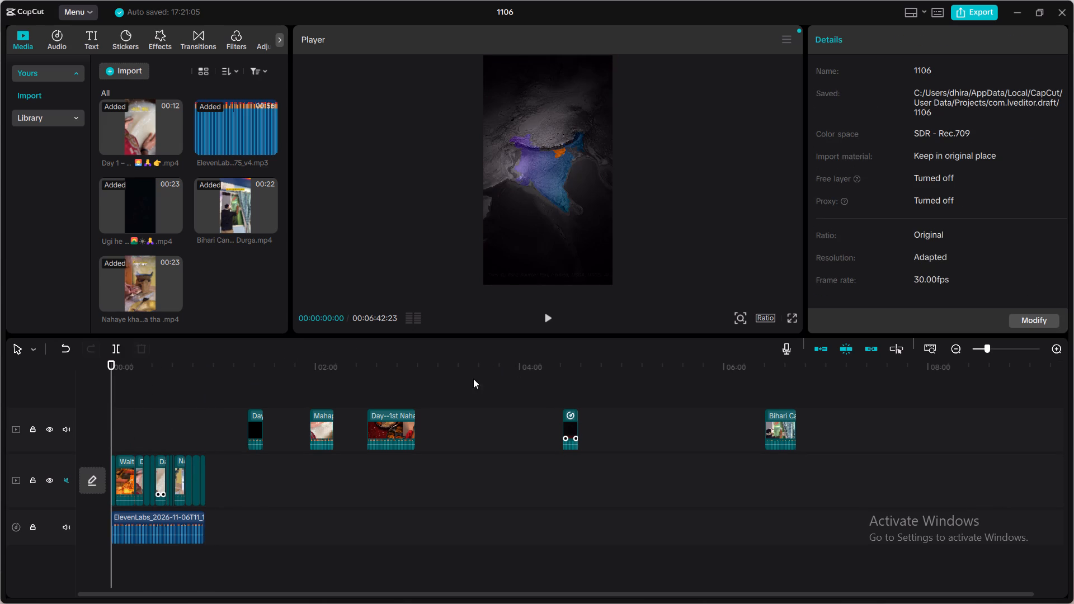
drag(241, 413, 638, 413)
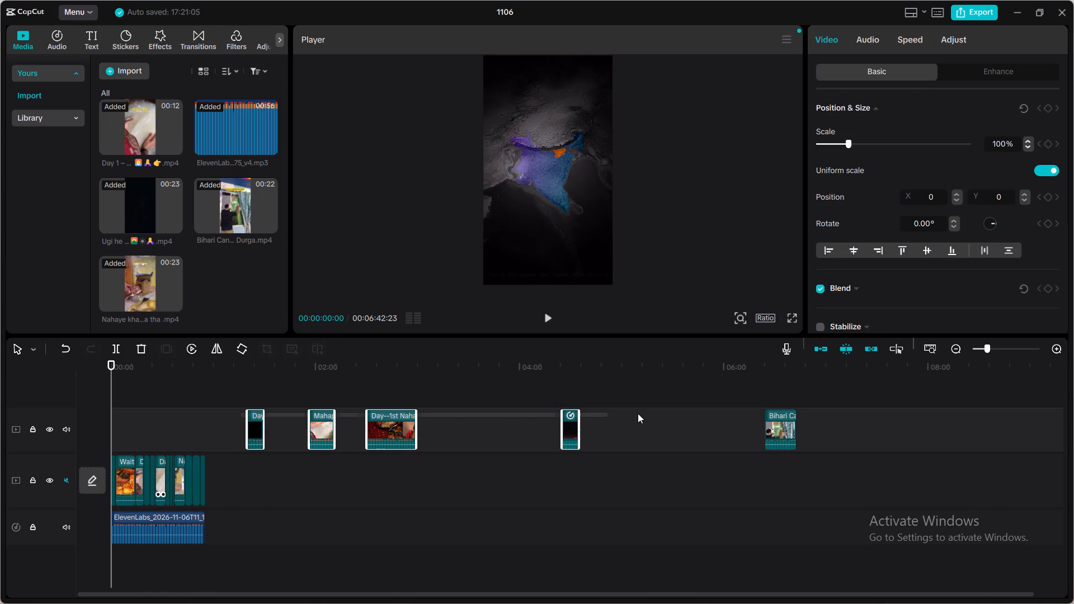
drag(638, 413, 833, 418)
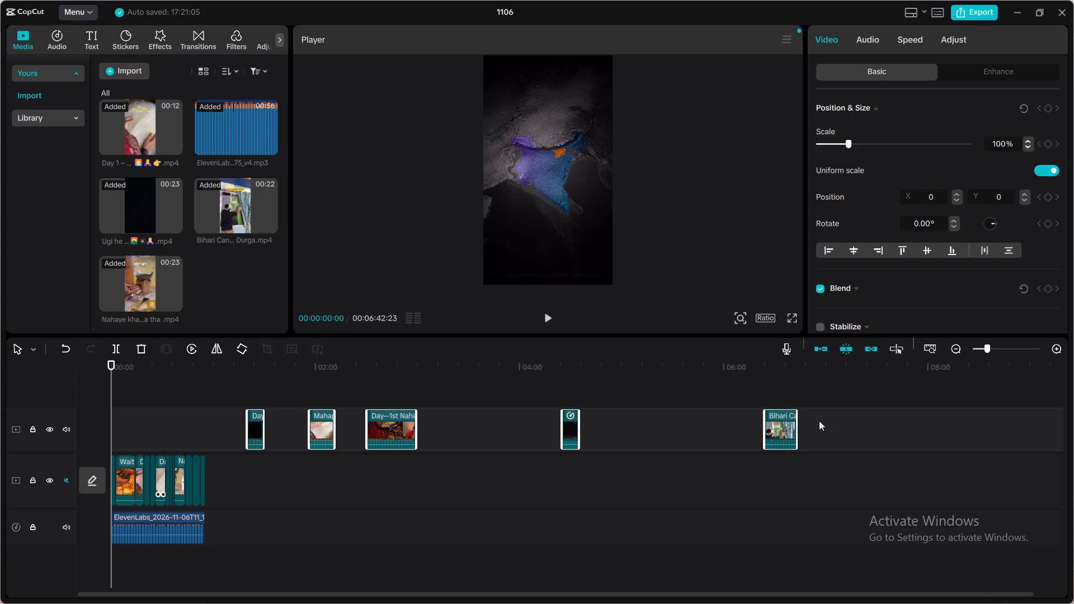
key(BackSpace)
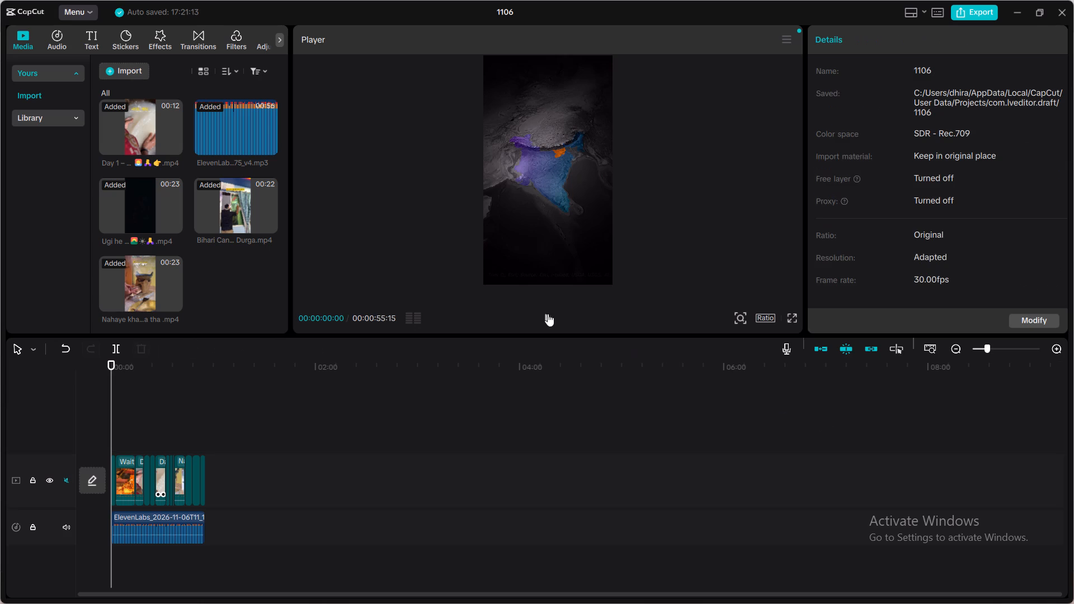
Play the assembled video from 00:00:00:00 to review it against the voiceover.
click(545, 310)
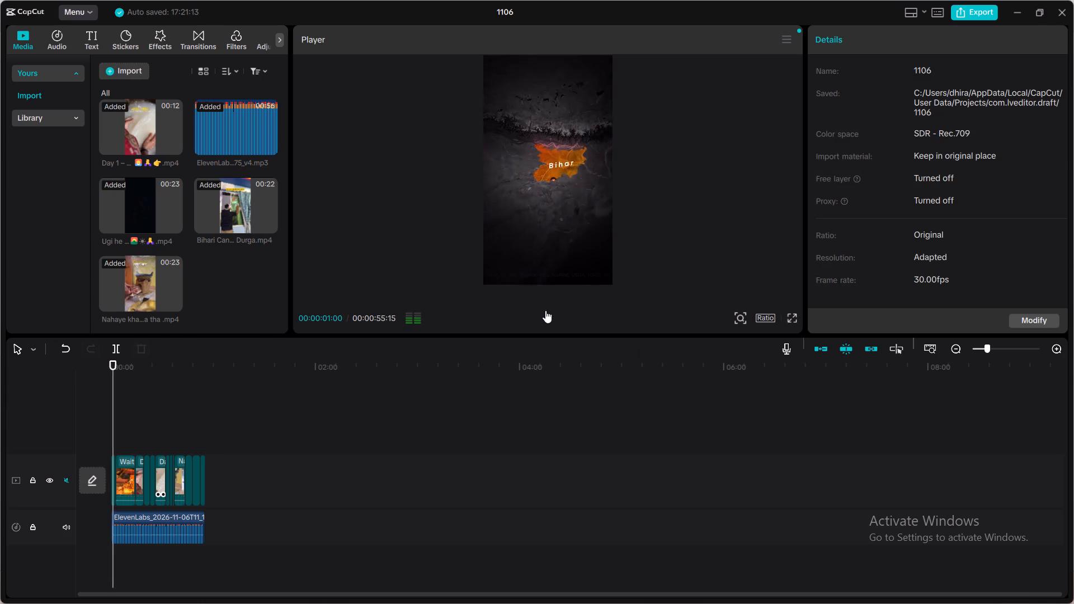
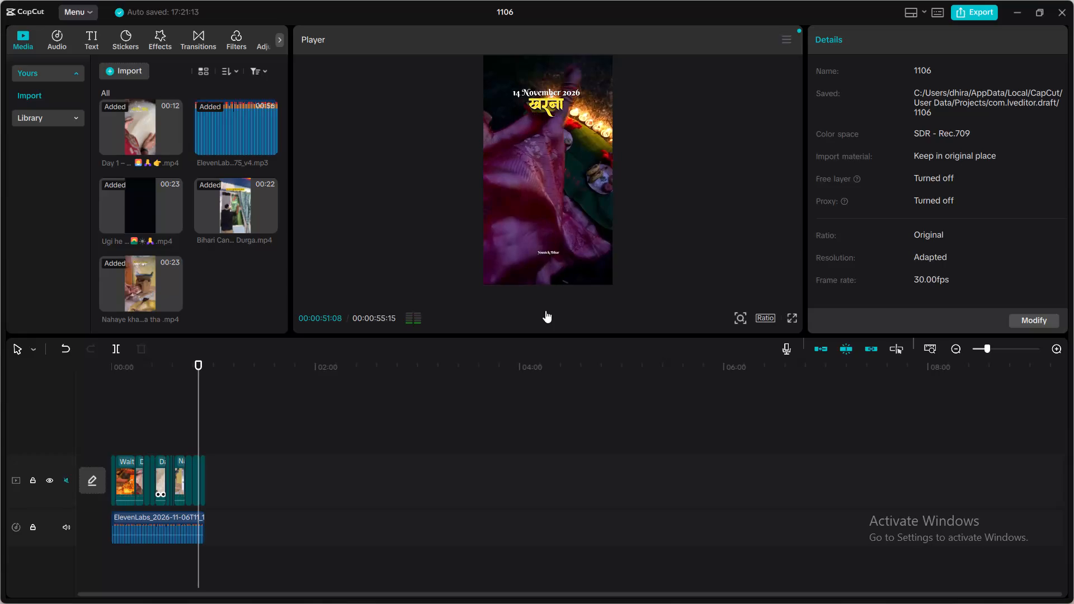
Play the video's ending in short stretches from 00:00:51:08.
click(545, 310)
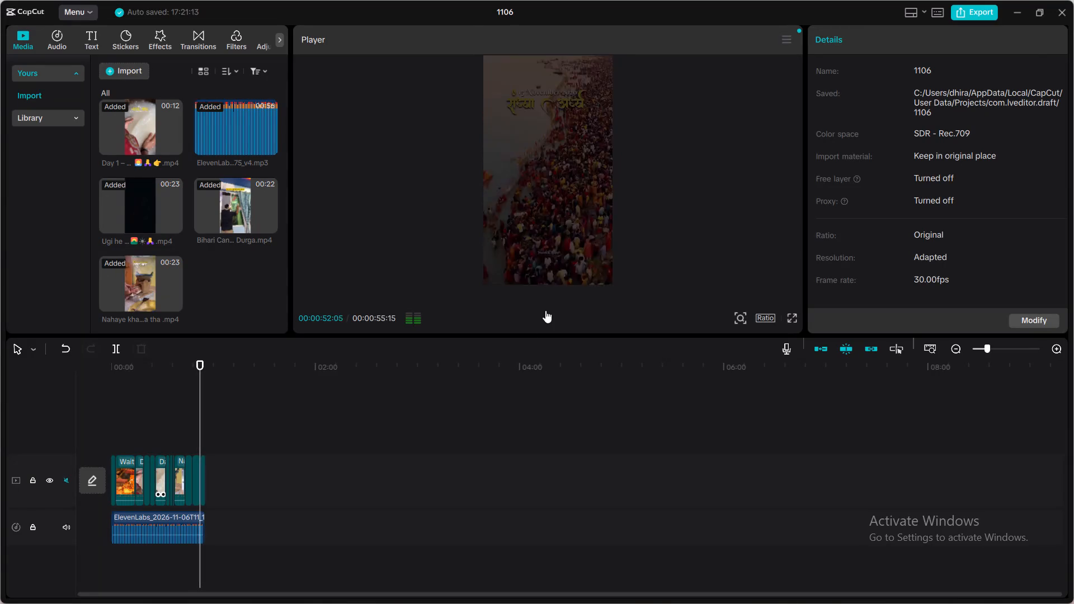
click(545, 310)
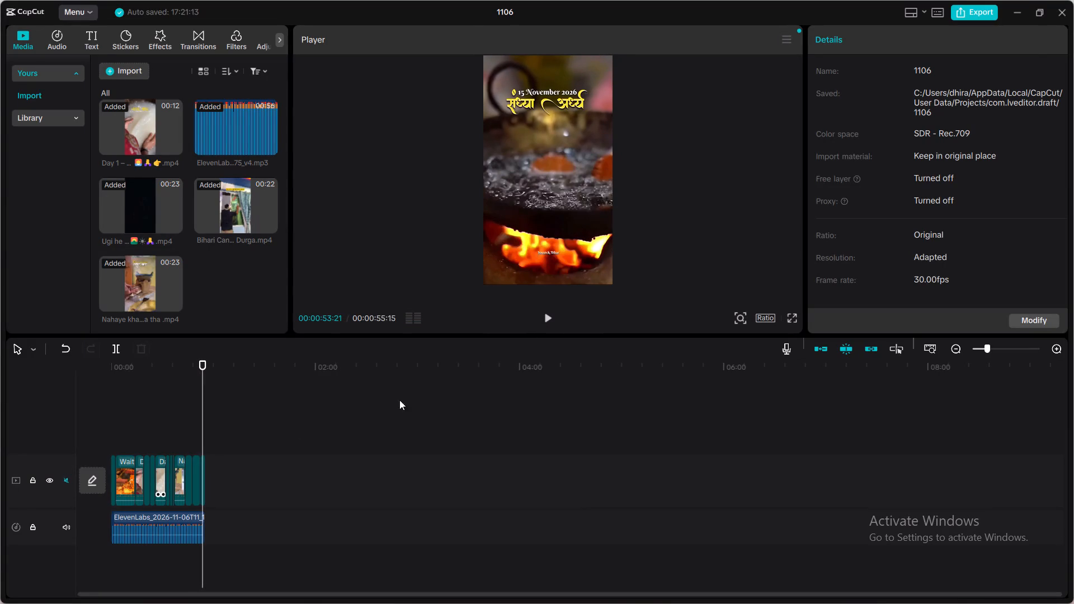
Return to 00:00:00:00 and play the opening into the "छठ महापर्व" clip.
click(134, 380)
drag(134, 380, 86, 388)
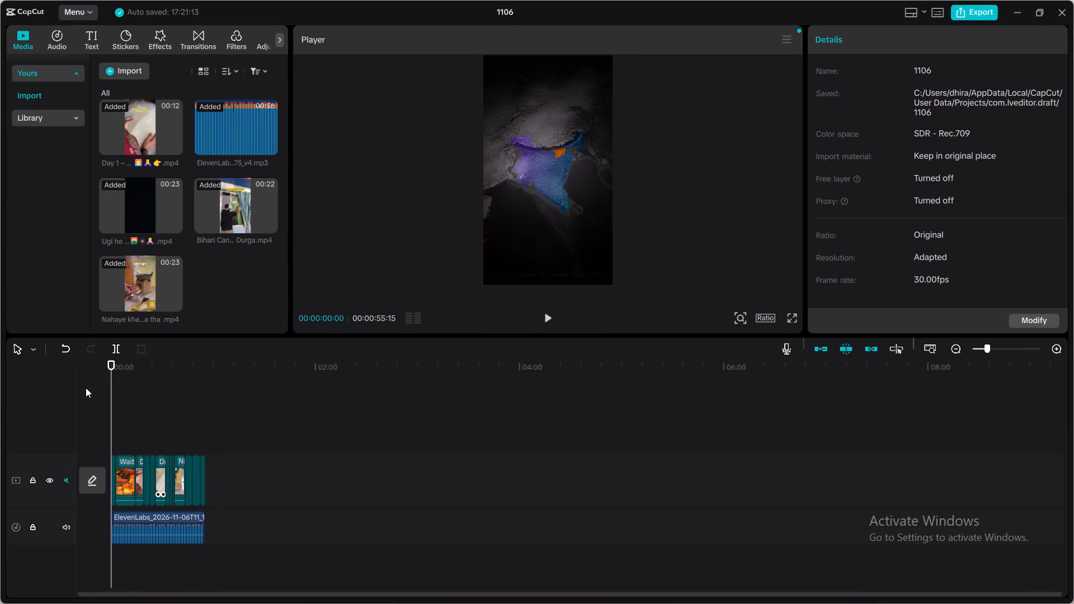
click(549, 319)
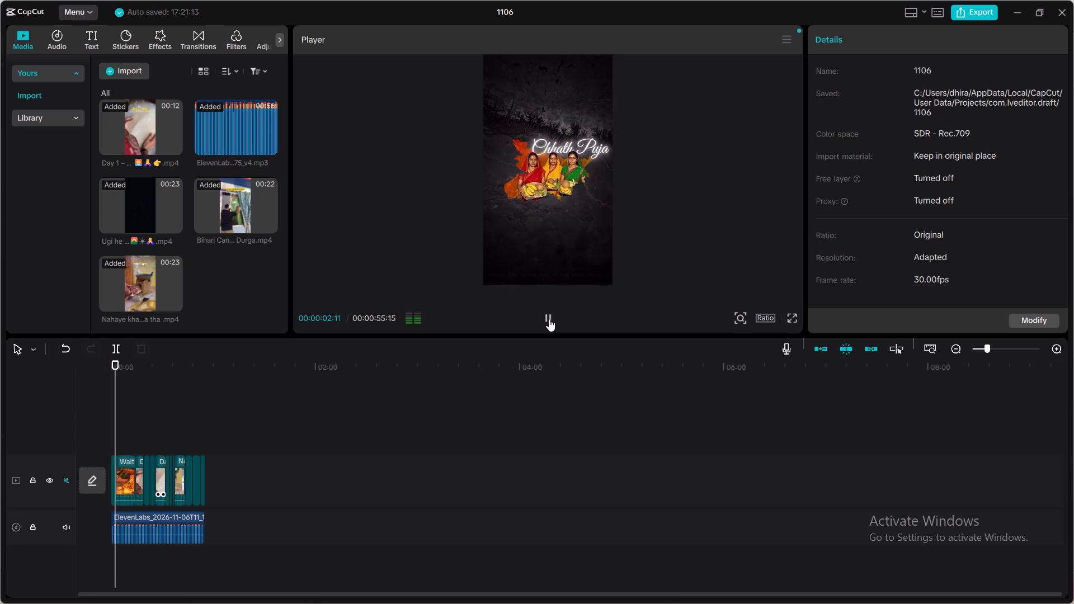
click(549, 319)
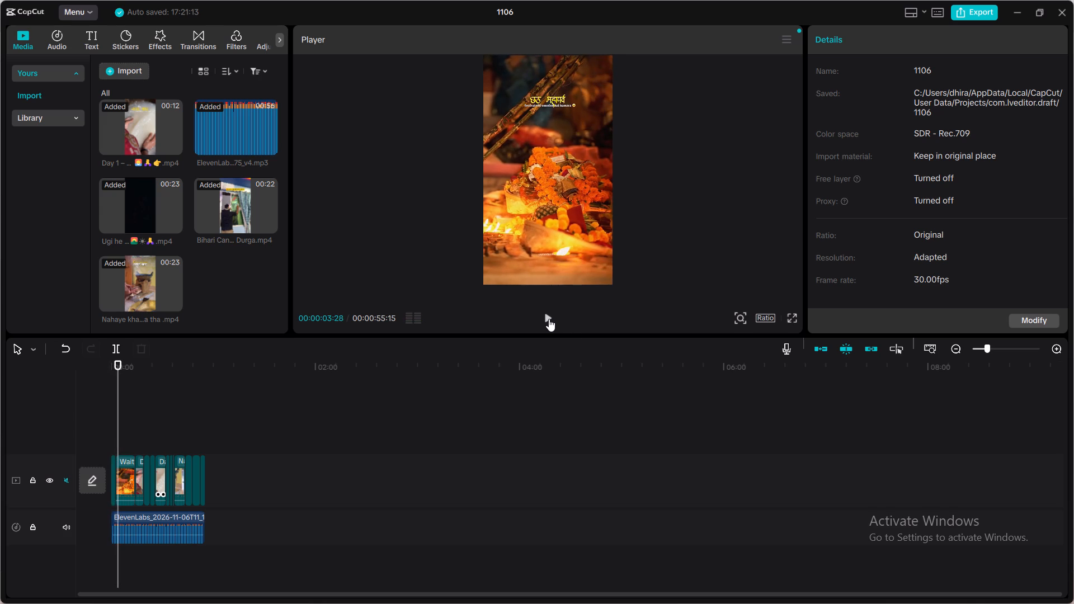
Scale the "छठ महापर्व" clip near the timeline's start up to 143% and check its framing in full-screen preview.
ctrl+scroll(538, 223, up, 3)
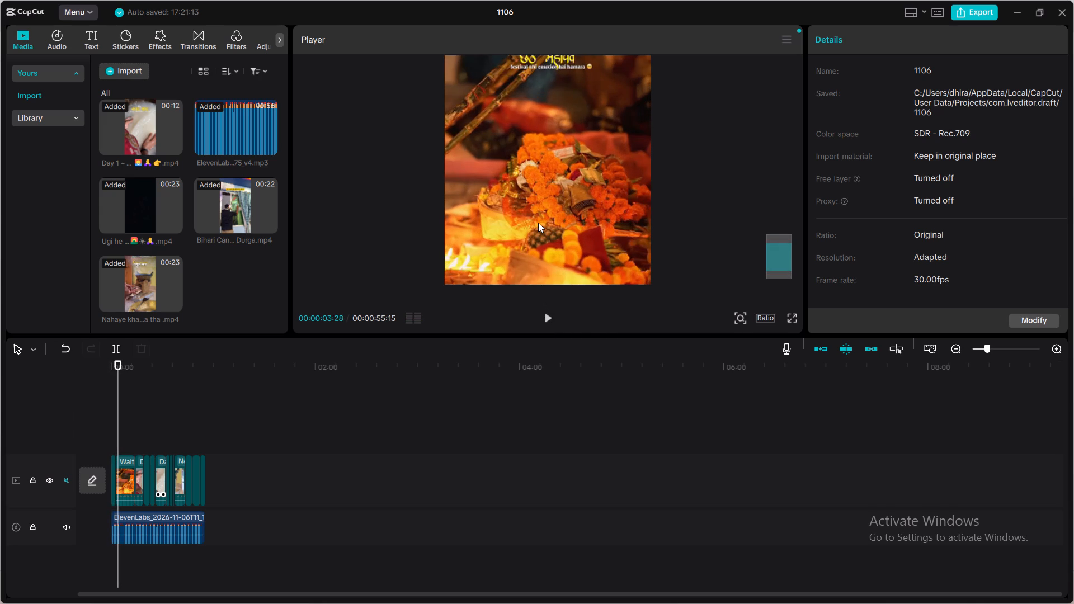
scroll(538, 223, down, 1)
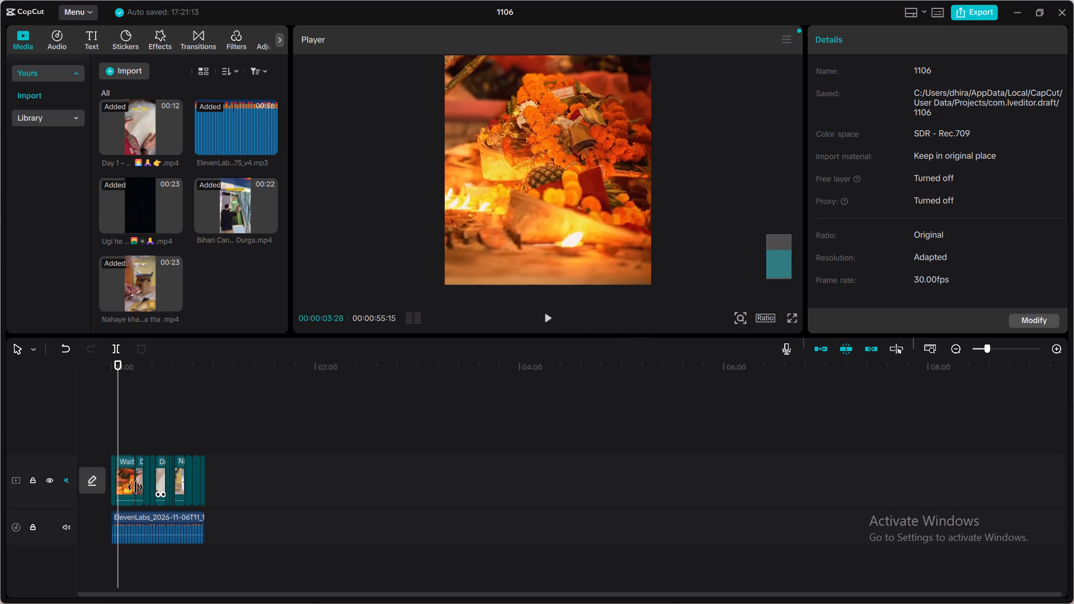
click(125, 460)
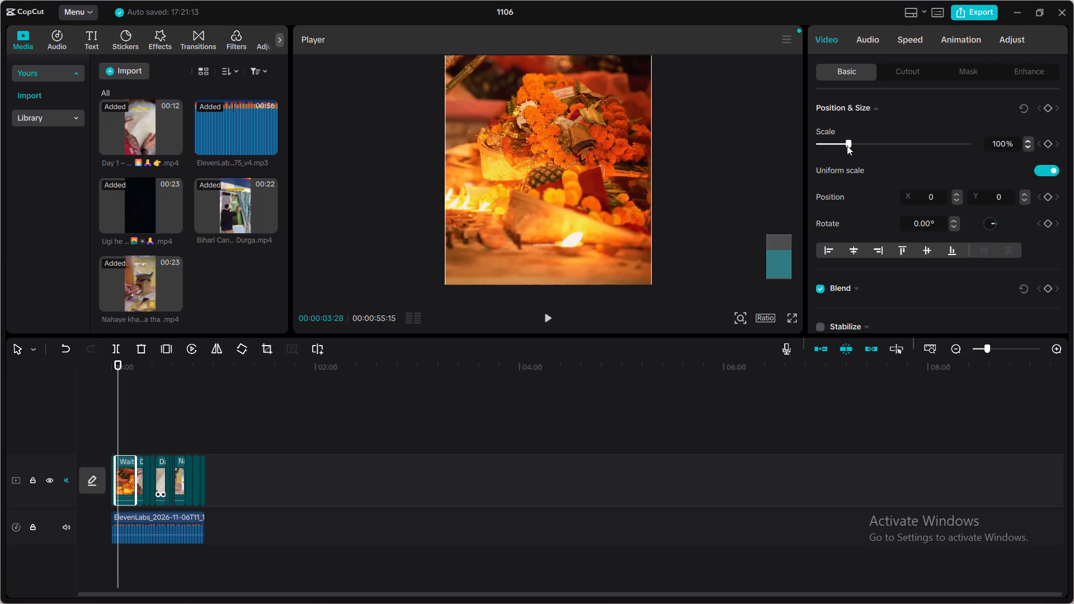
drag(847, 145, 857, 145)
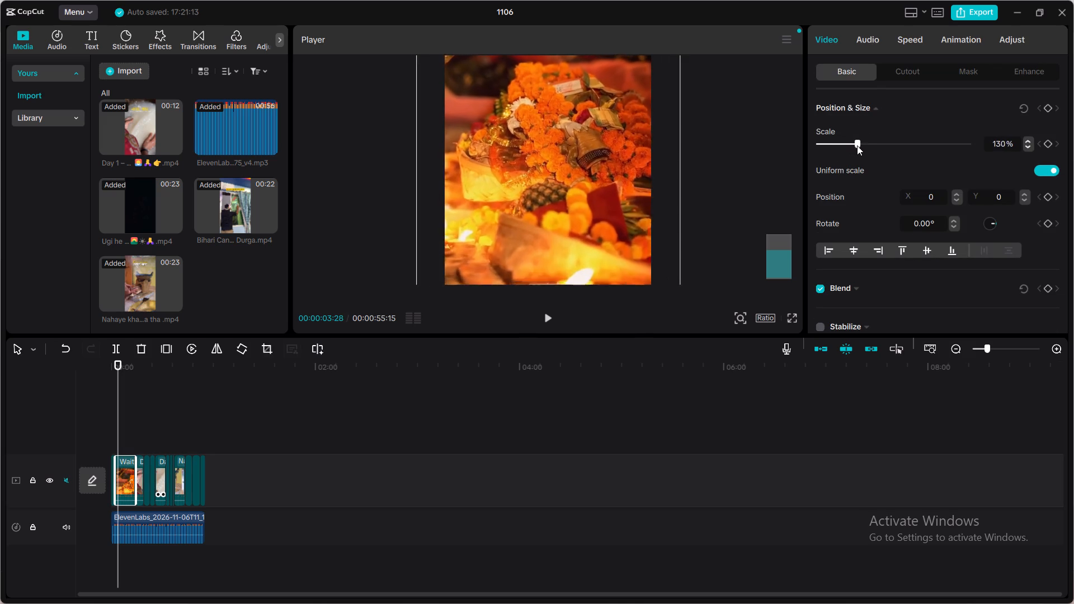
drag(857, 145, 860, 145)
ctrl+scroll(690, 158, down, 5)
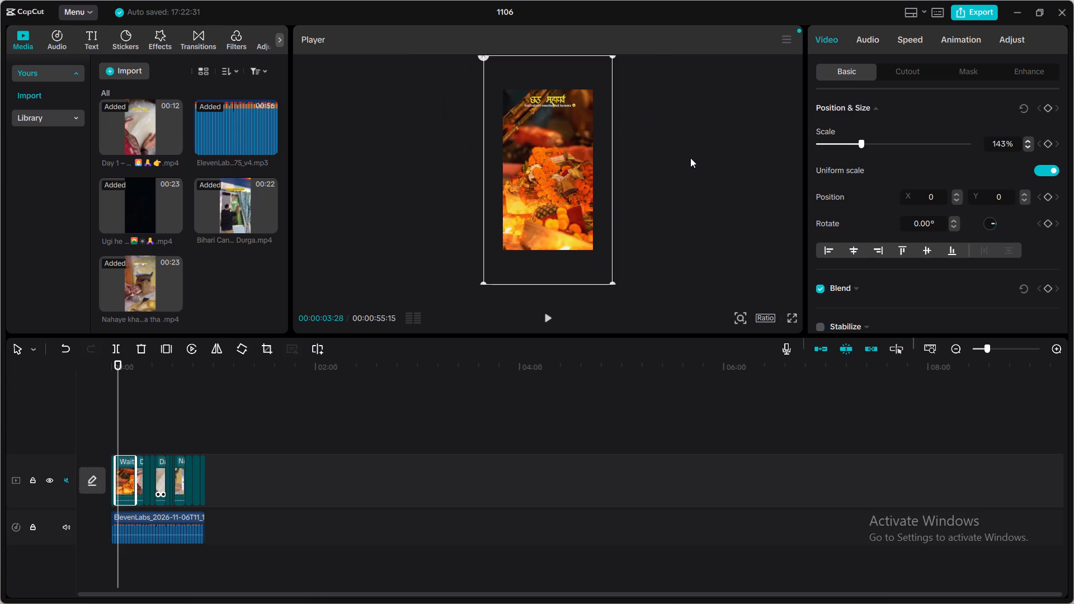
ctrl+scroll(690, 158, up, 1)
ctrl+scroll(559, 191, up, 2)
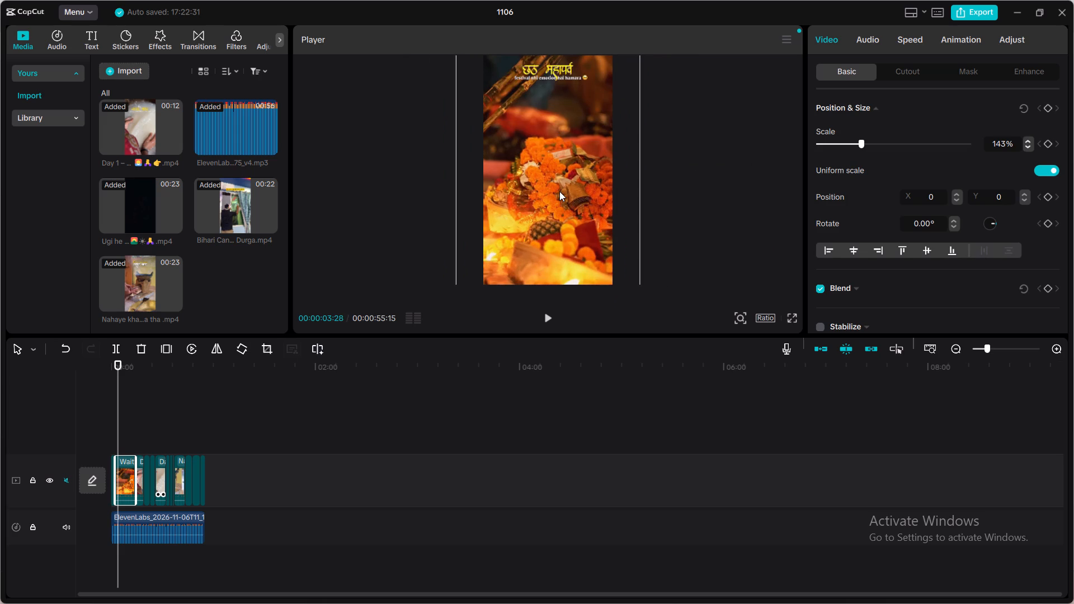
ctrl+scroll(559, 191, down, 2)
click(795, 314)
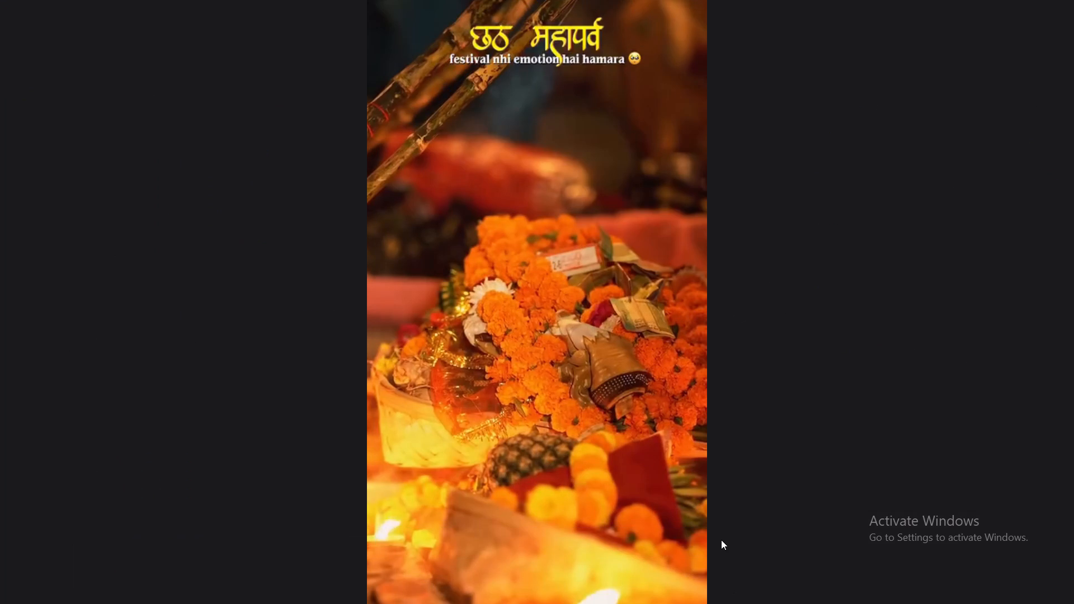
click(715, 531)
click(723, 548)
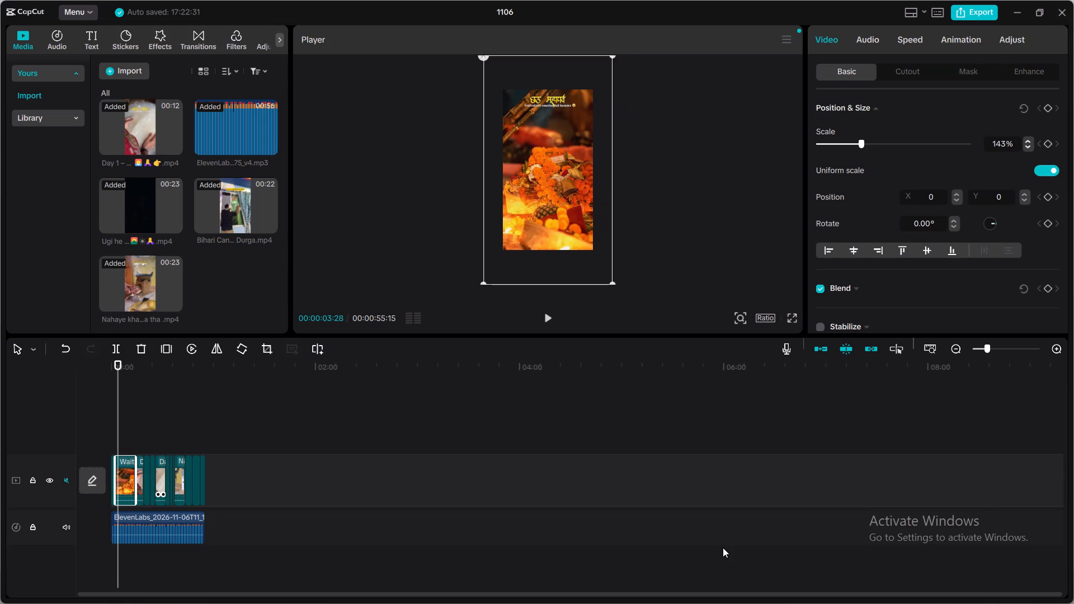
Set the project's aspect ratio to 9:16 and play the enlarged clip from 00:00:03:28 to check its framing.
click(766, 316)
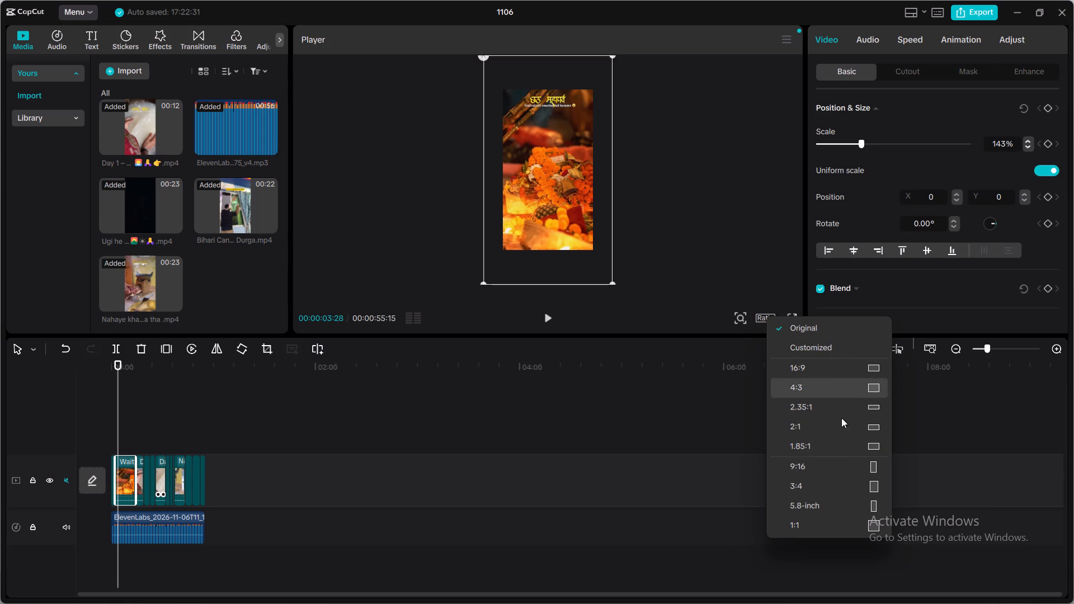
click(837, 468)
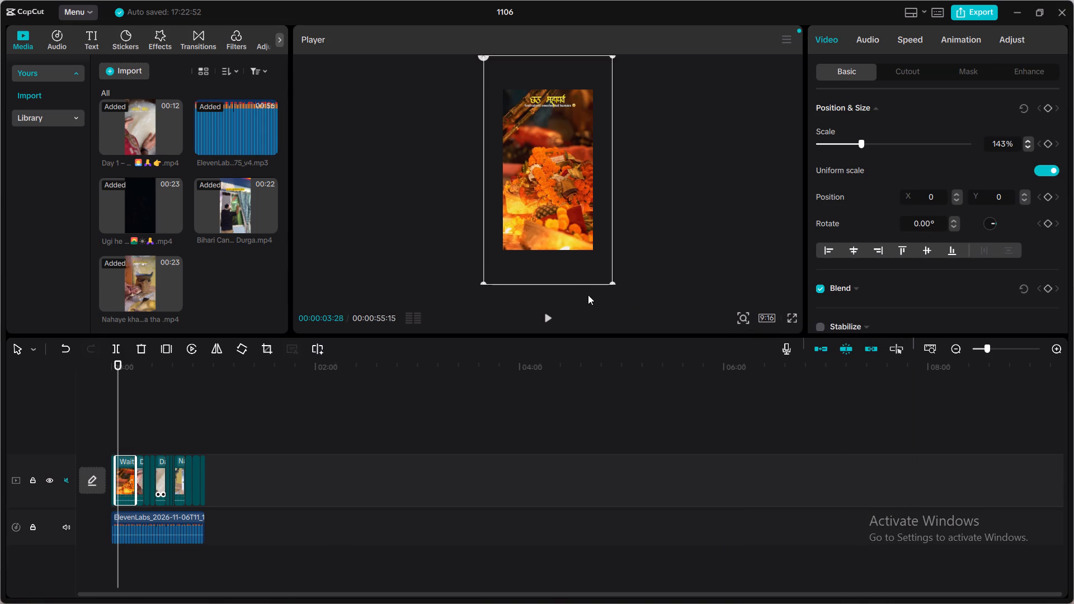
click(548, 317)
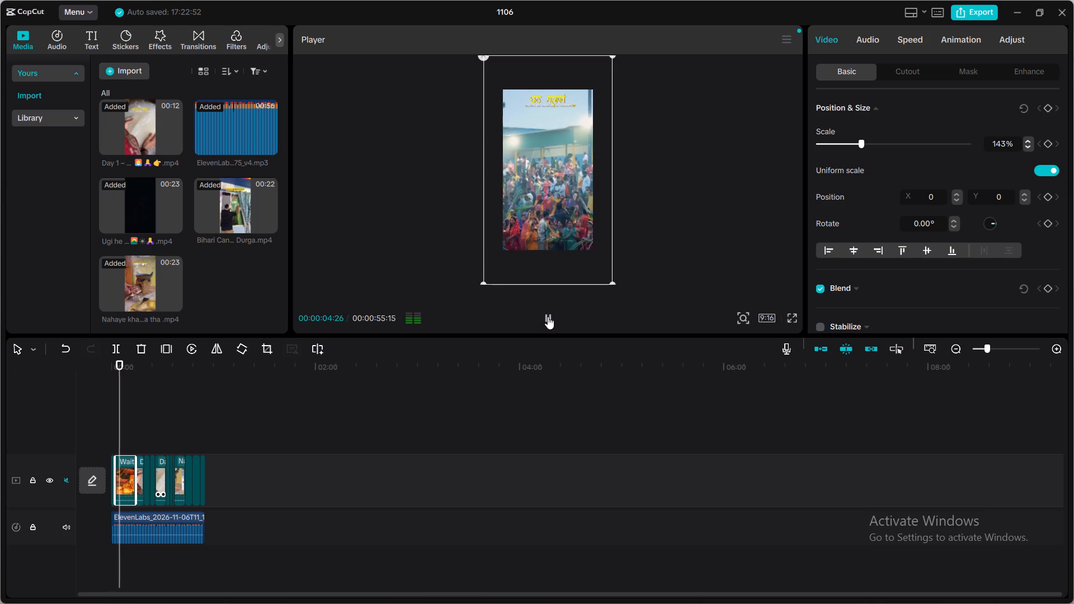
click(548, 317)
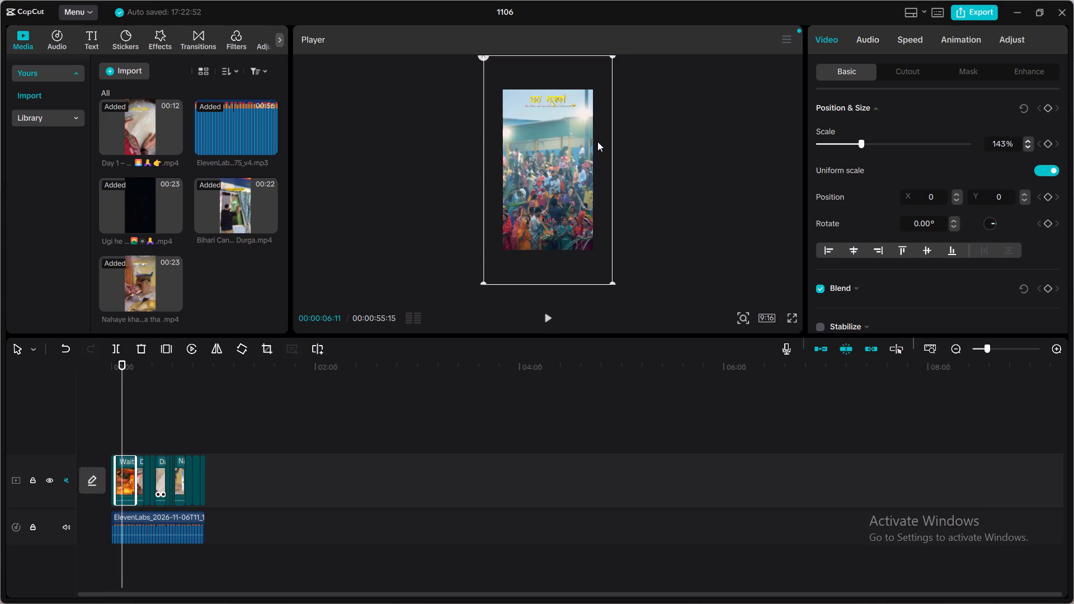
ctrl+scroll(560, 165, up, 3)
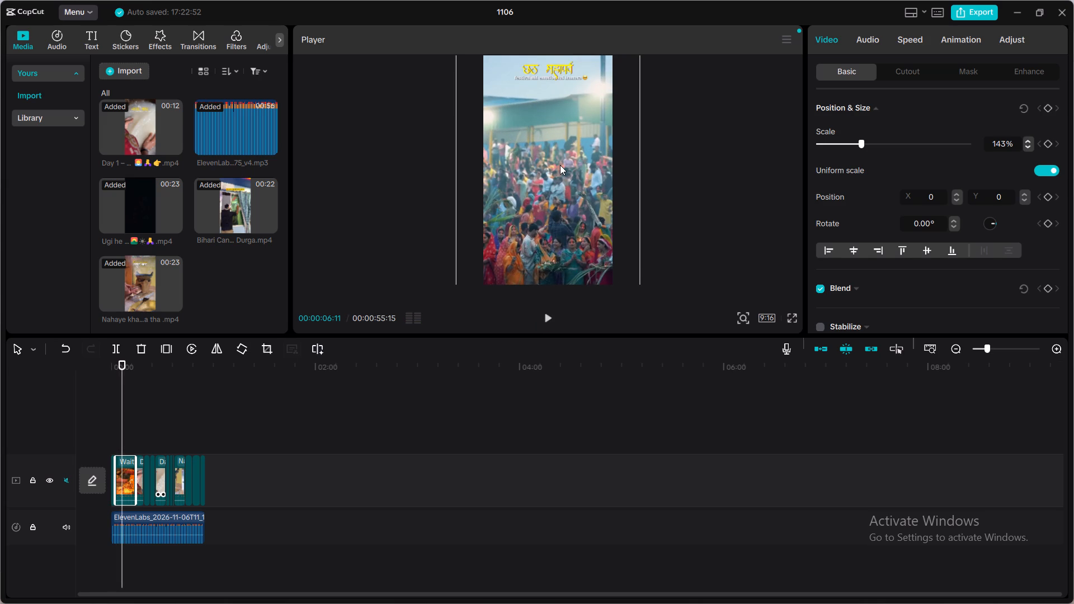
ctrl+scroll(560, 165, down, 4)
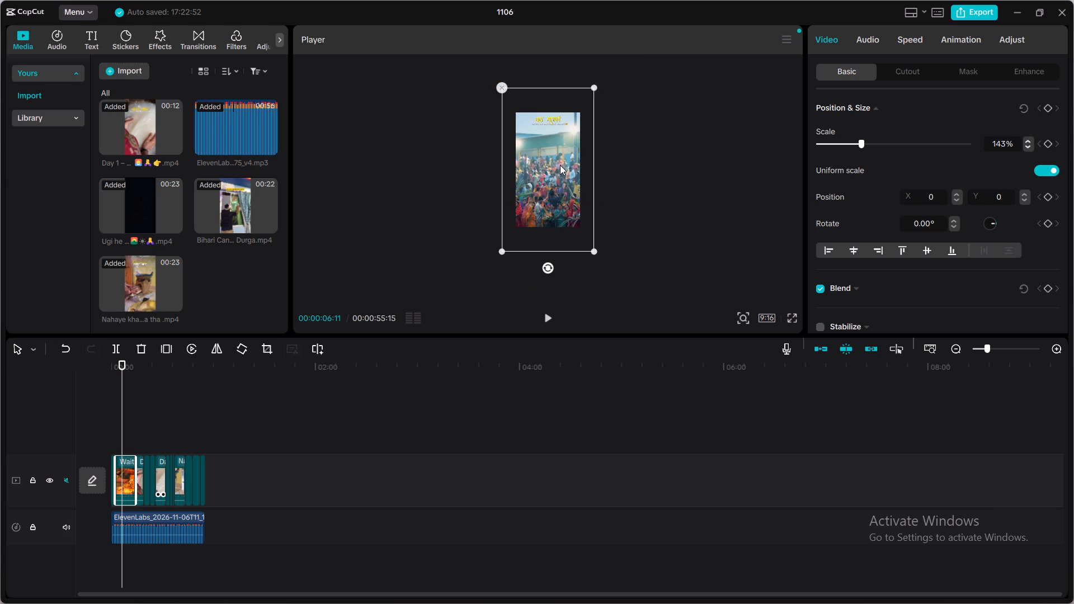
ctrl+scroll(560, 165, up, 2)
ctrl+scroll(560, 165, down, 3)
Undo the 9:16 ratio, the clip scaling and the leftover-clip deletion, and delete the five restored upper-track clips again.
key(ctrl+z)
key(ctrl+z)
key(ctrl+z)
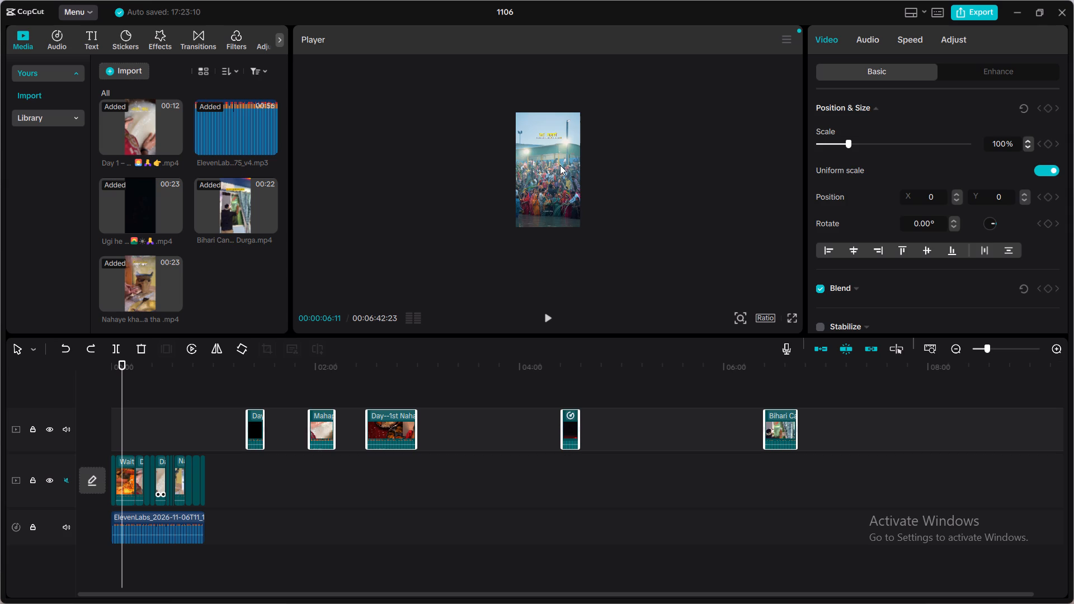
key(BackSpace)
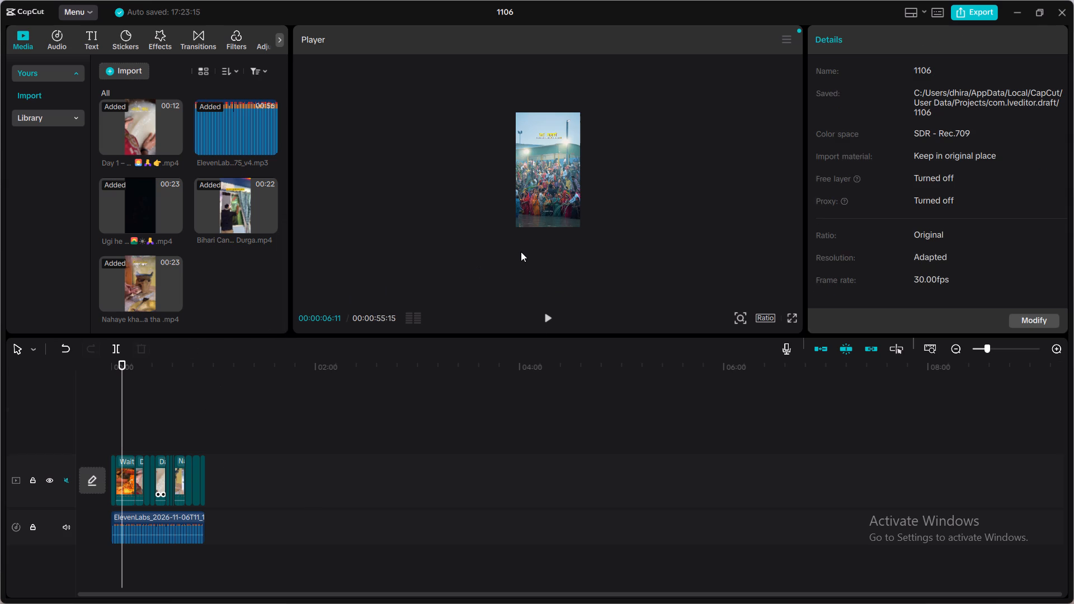
Scale the "छठ महापर्व" clip near the timeline's start up to 147%.
ctrl+scroll(521, 252, up, 2)
scroll(513, 169, up, 1)
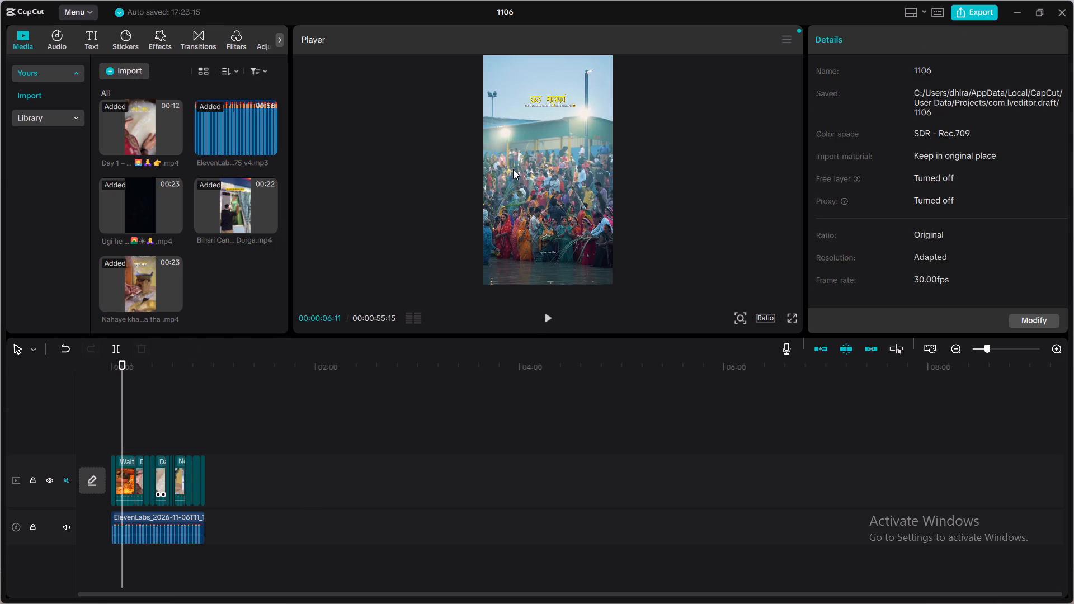
scroll(513, 169, up, 1)
scroll(513, 169, down, 1)
scroll(382, 279, up, 2)
click(127, 461)
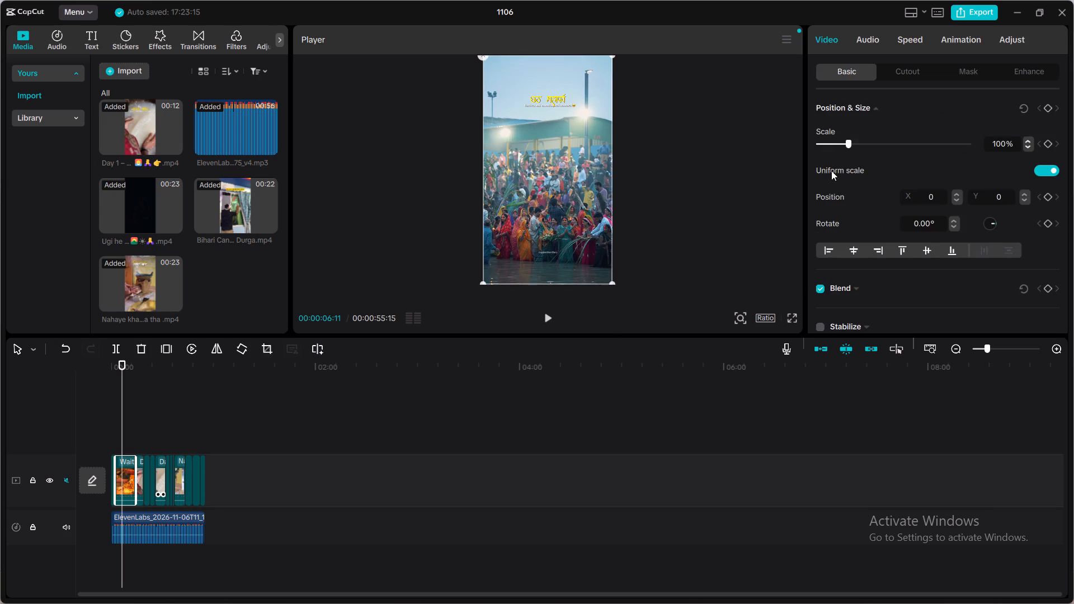
drag(850, 143, 855, 143)
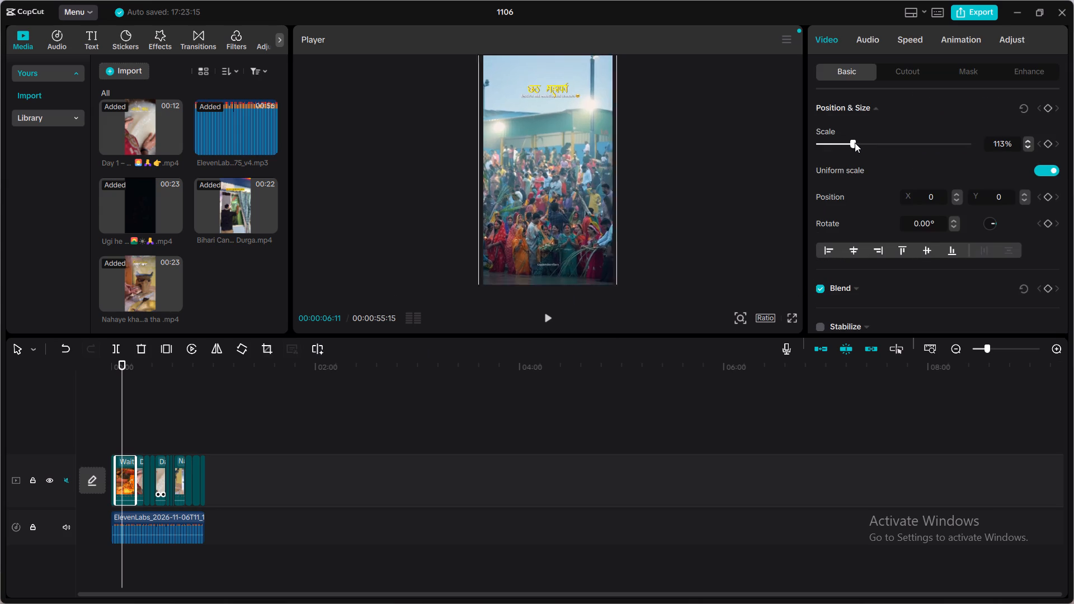
drag(855, 143, 864, 144)
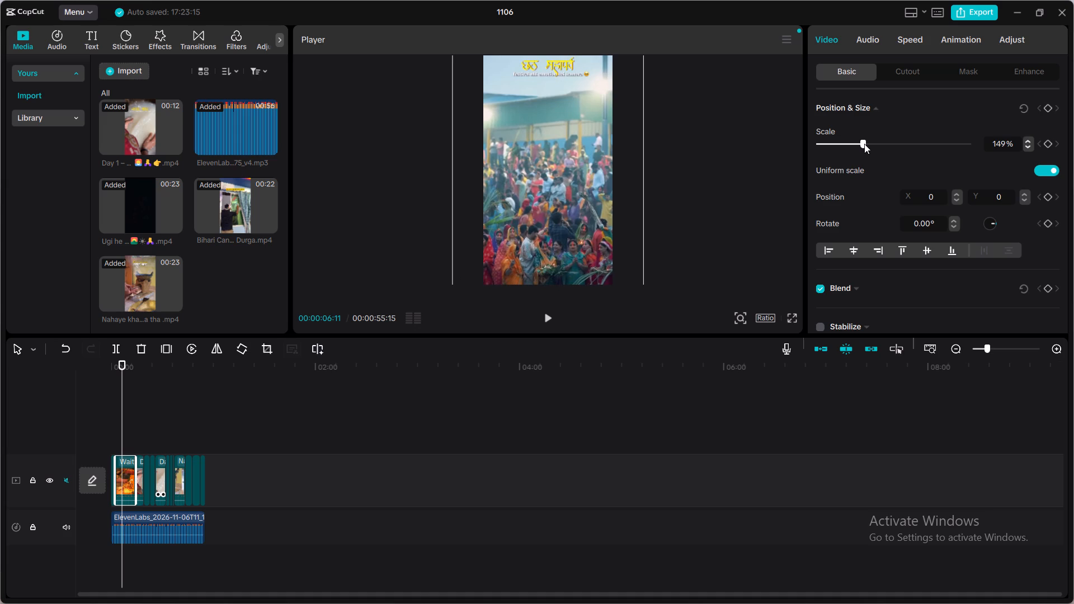
drag(864, 144, 864, 144)
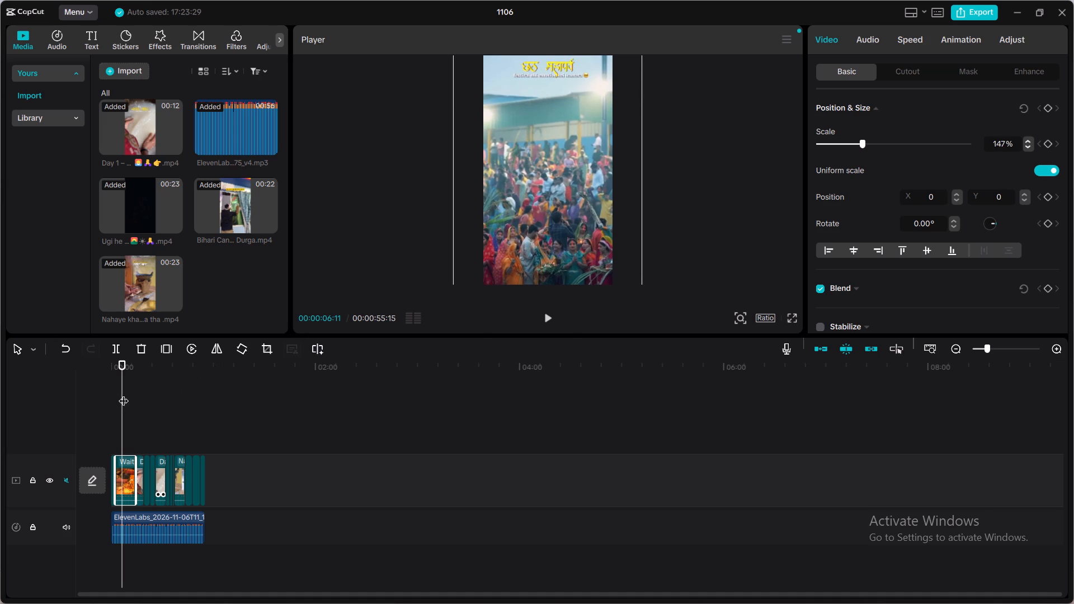
Play the enlarged clip from 00:00:02:21 to check its framing.
click(111, 391)
click(119, 376)
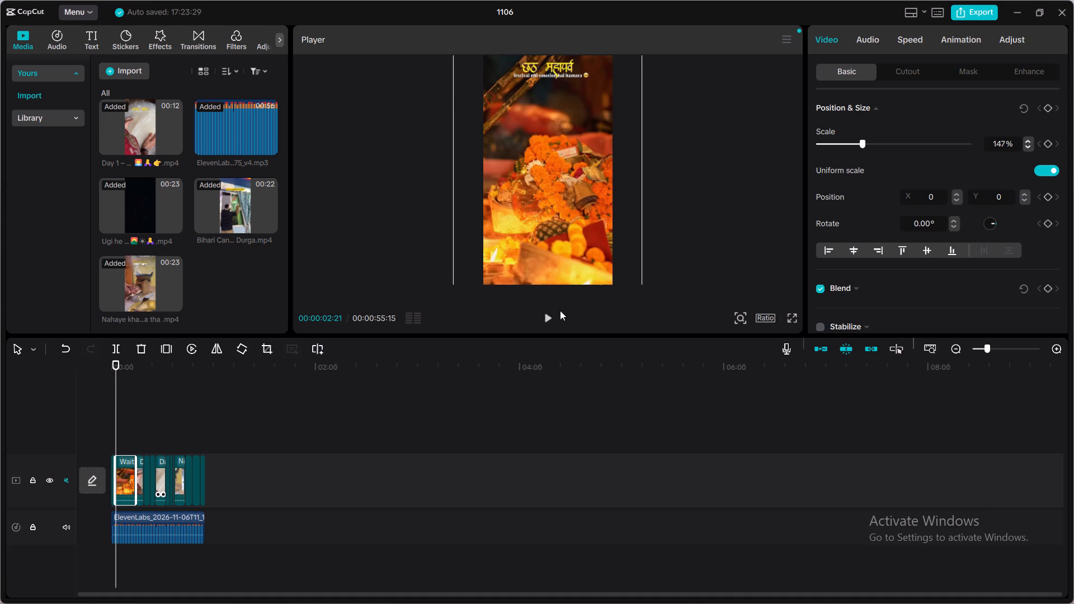
click(548, 314)
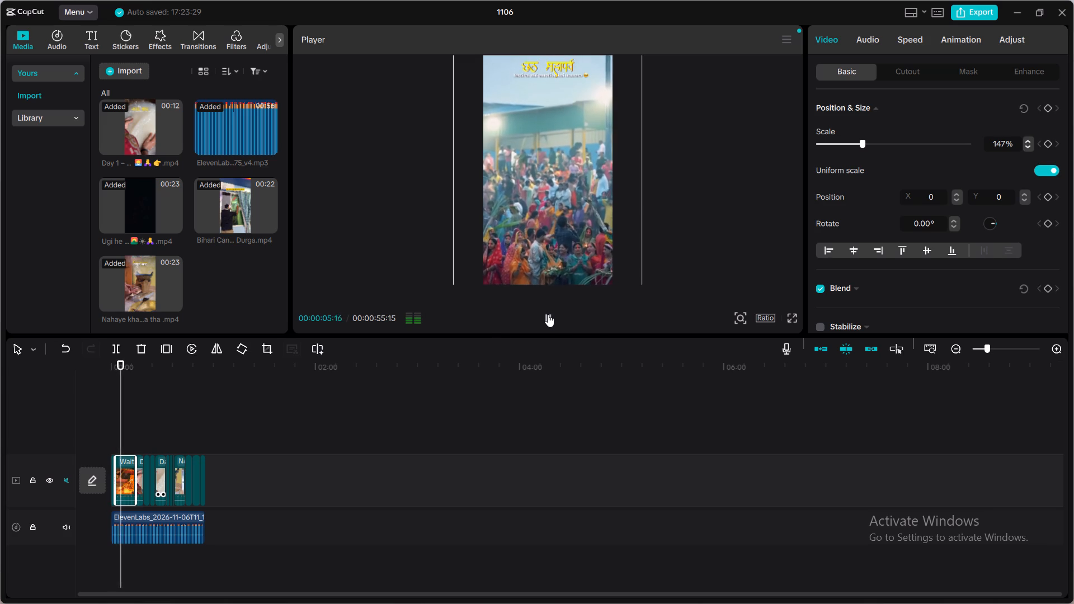
click(548, 314)
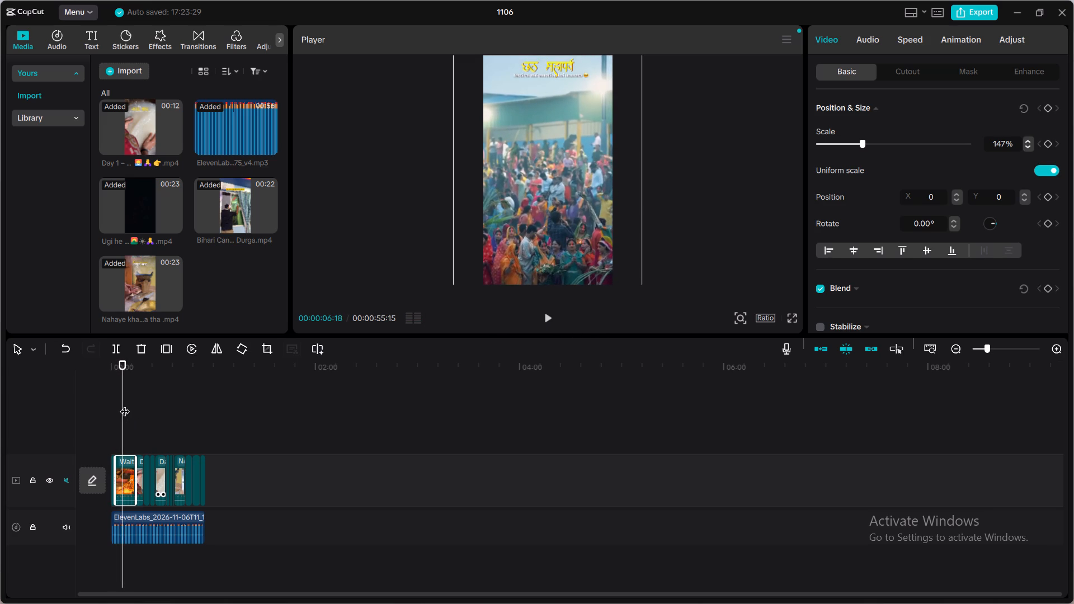
Play the video from 00:00:00:00 to 00:00:19:20 to compare the enlarged opening clip's framing with the clips that follow.
drag(125, 404, 84, 422)
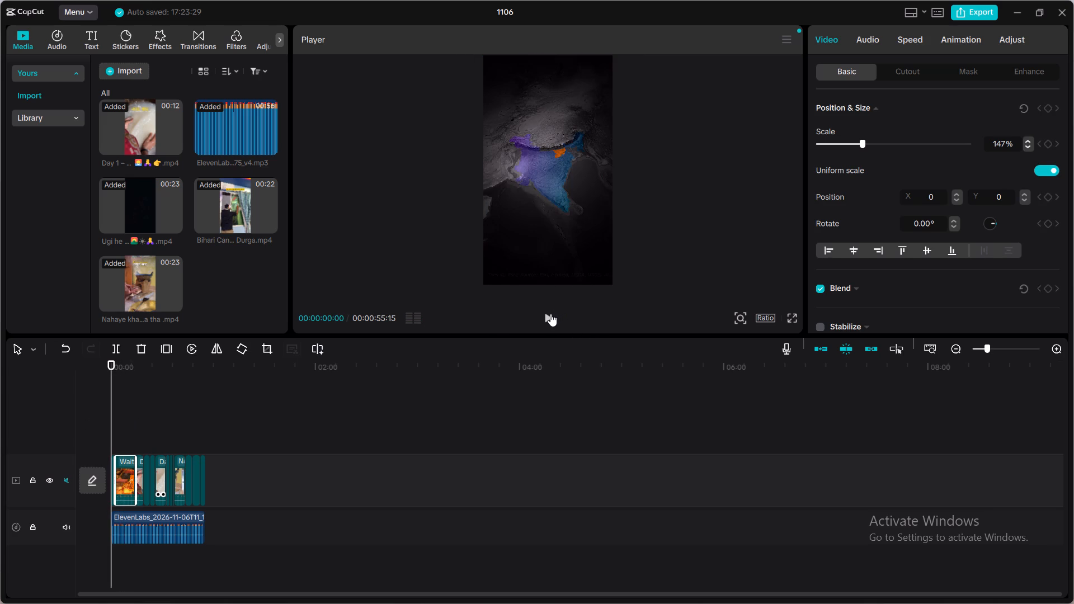
click(550, 314)
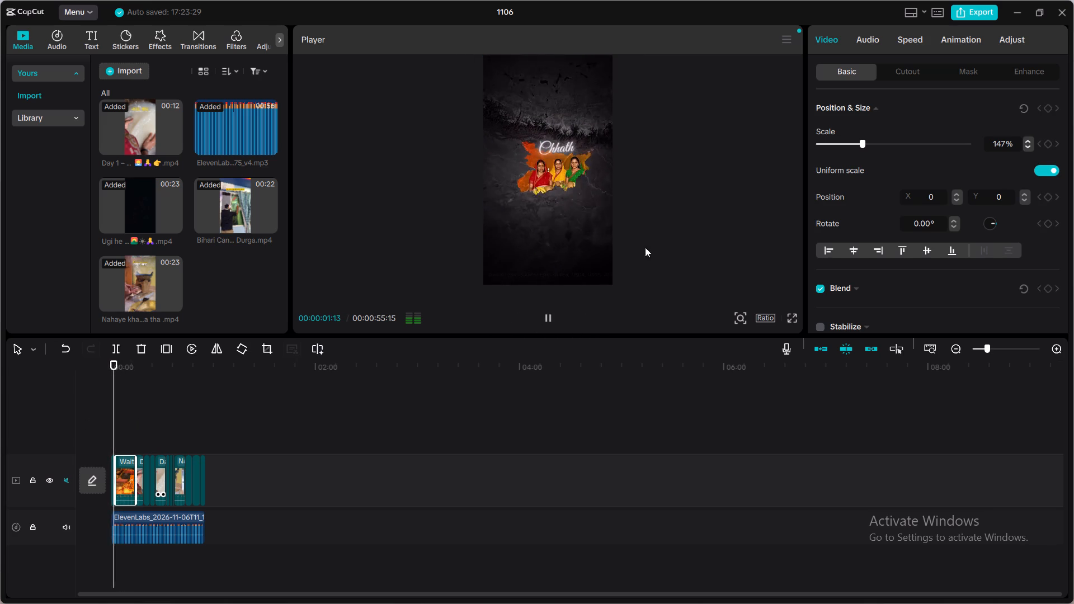
scroll(648, 240, up, 1)
scroll(648, 240, down, 2)
scroll(648, 240, up, 2)
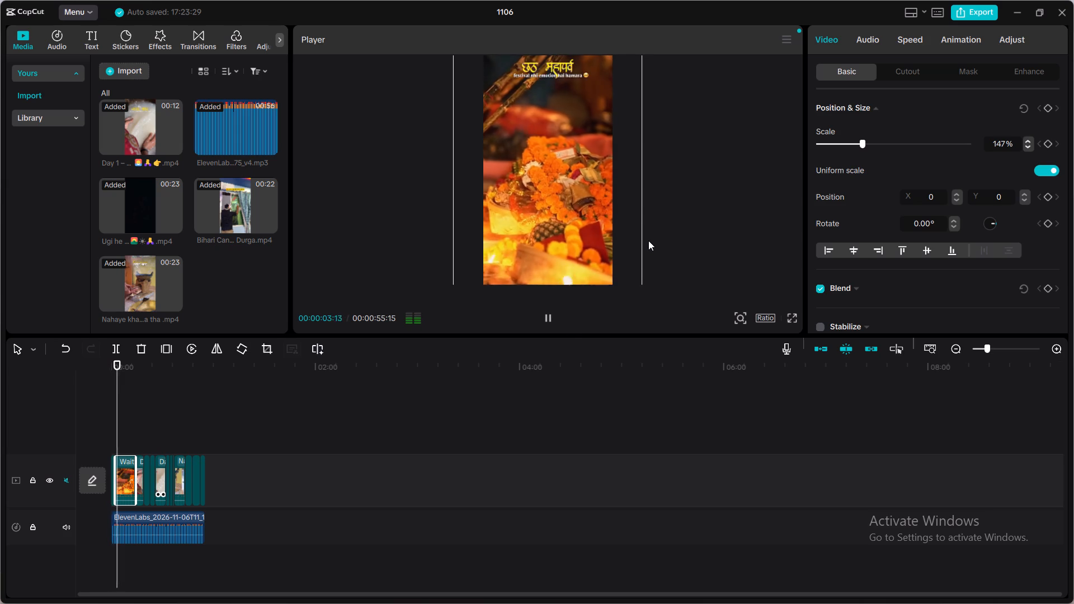
ctrl+scroll(648, 240, down, 2)
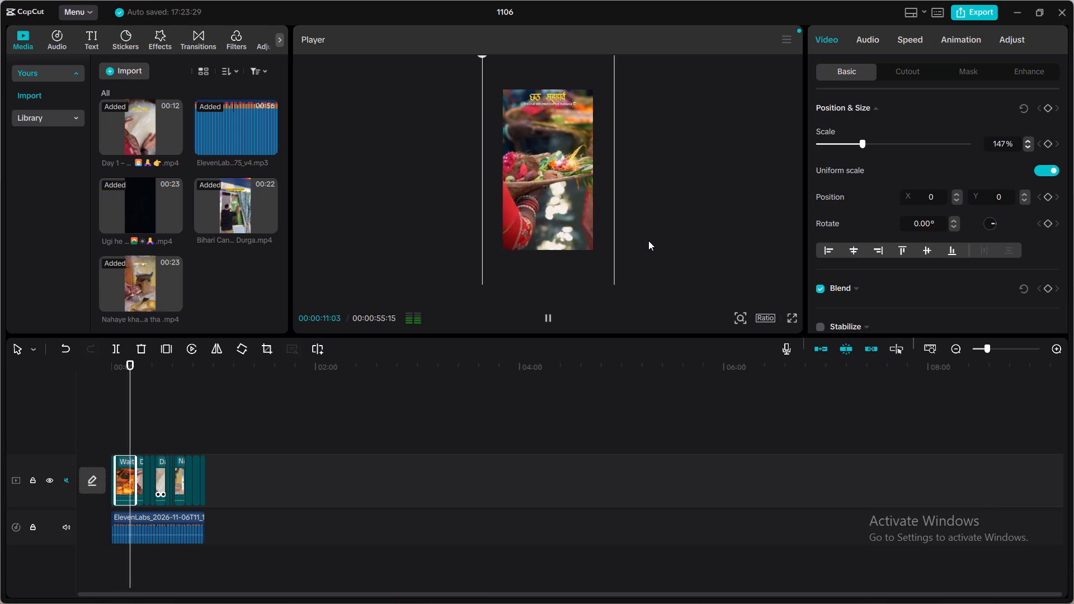
click(545, 310)
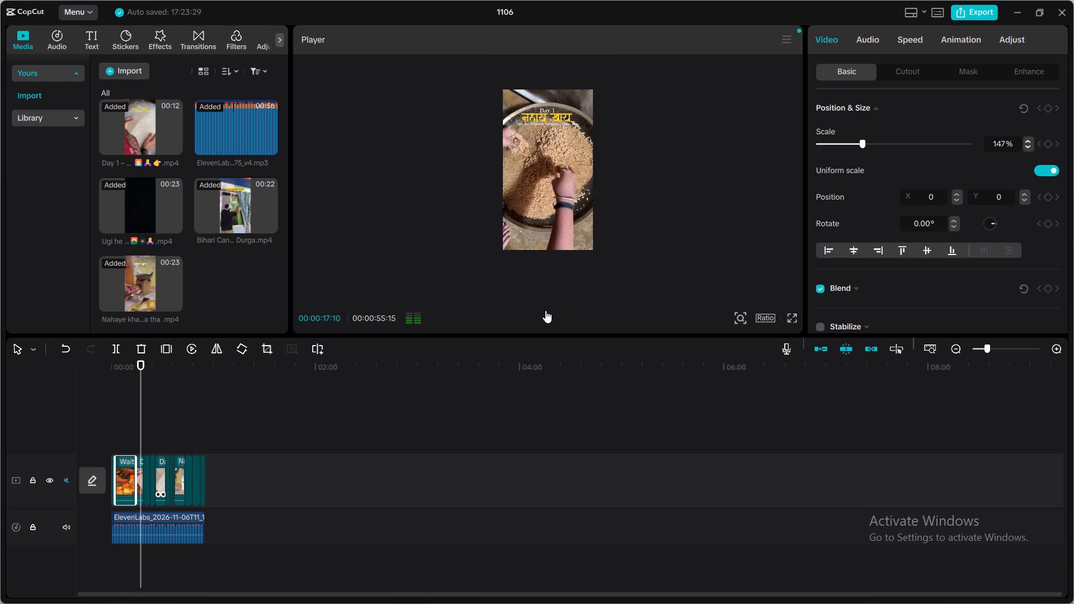
click(545, 310)
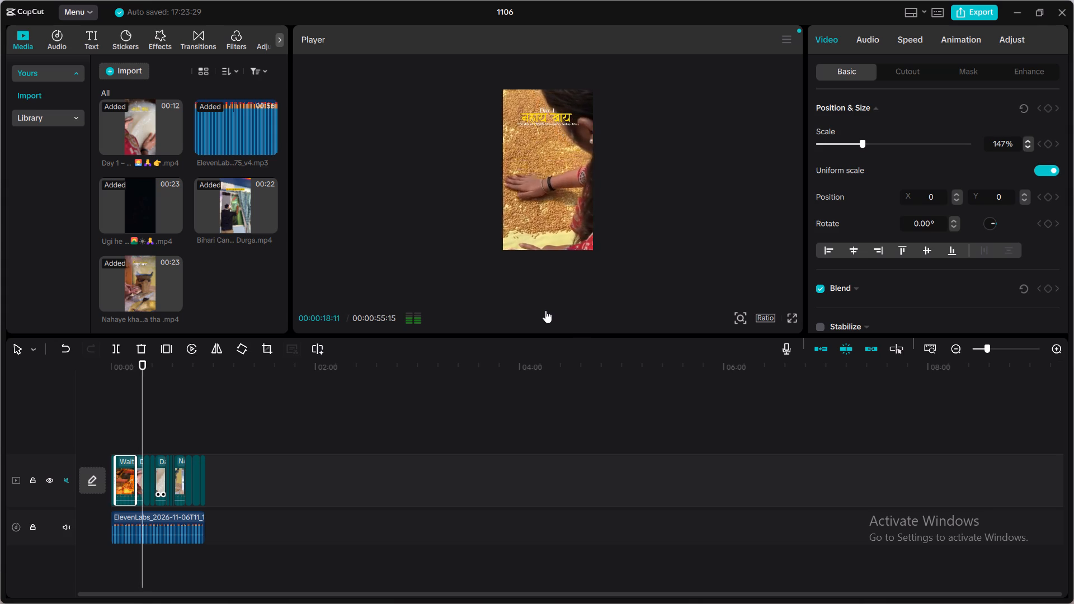
click(545, 310)
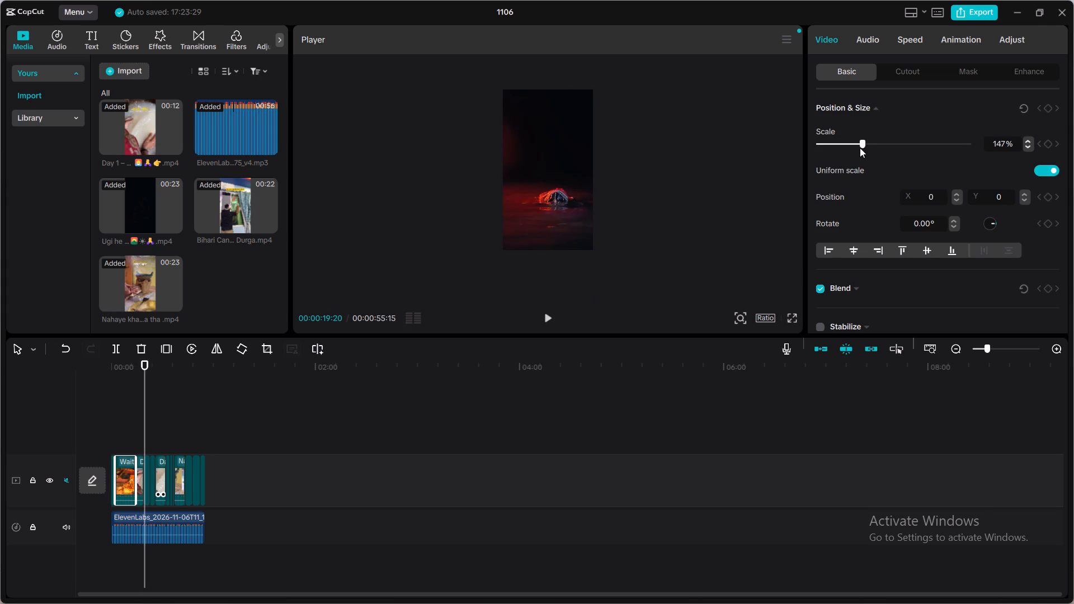
Scale the selected "छठ महापर्व" clip near the timeline's start down to 102%.
drag(862, 140, 856, 142)
drag(856, 142, 848, 143)
drag(848, 143, 847, 145)
drag(847, 145, 849, 143)
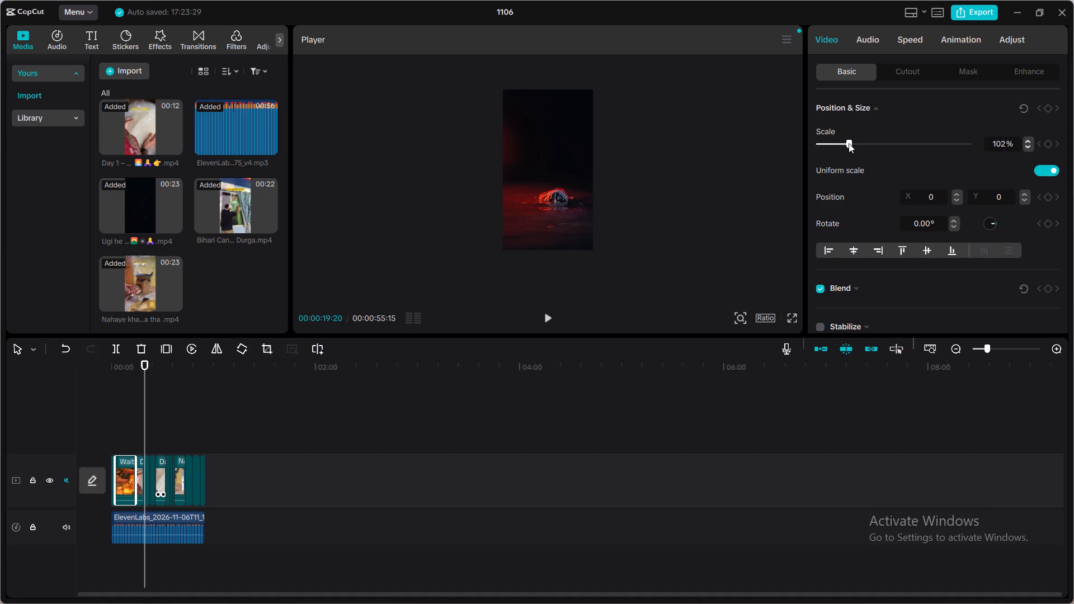
Return the playhead to 00:00:00:00 and export the video as 1106.mp4 to the Downloads folder at 1080P, H.264, 30fps.
drag(143, 365, 71, 391)
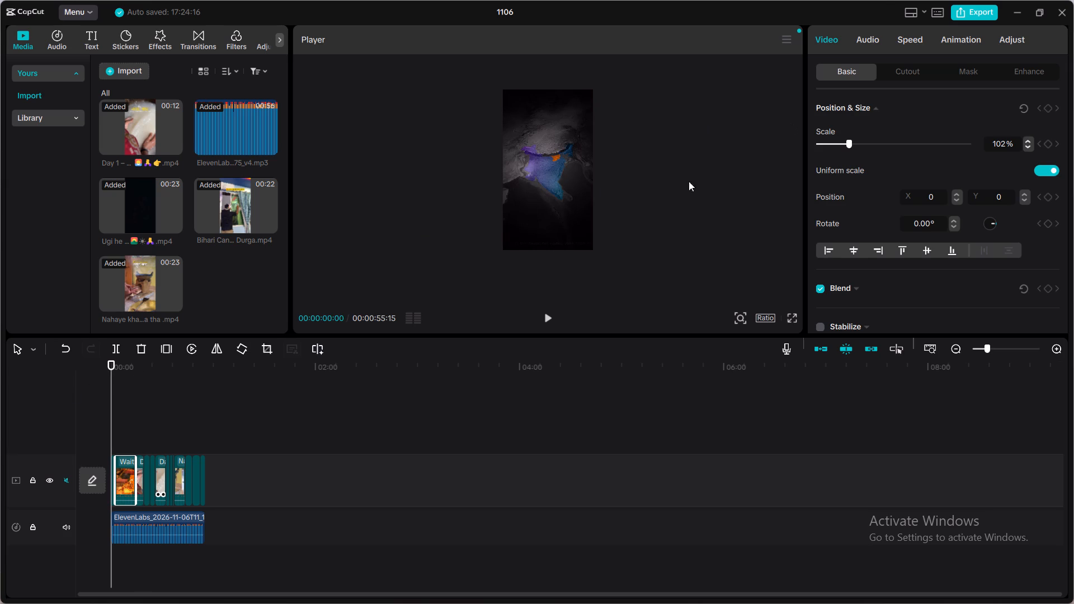
click(978, 13)
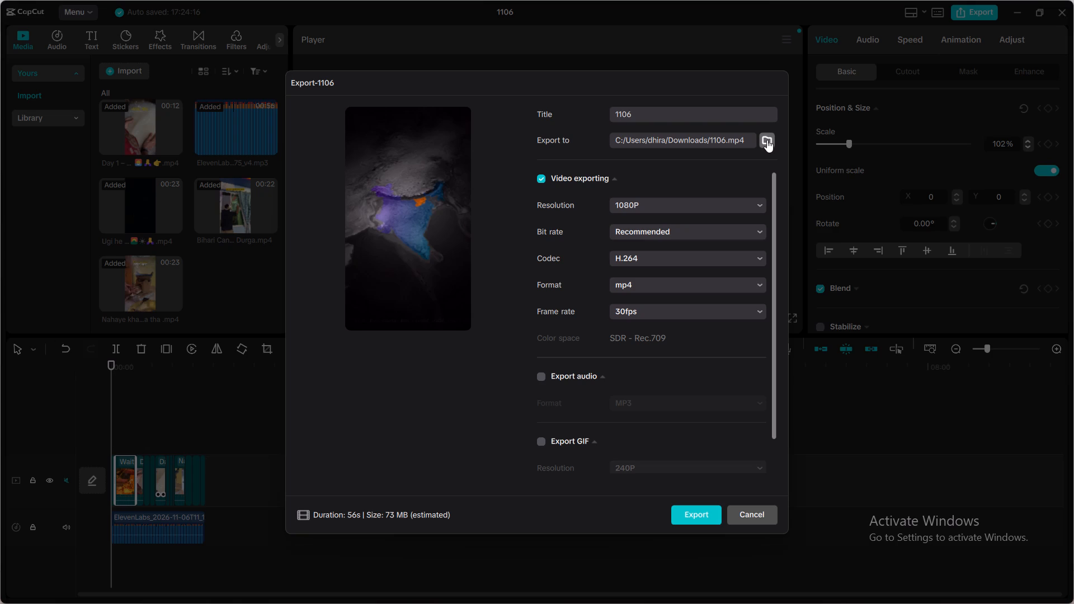
click(767, 140)
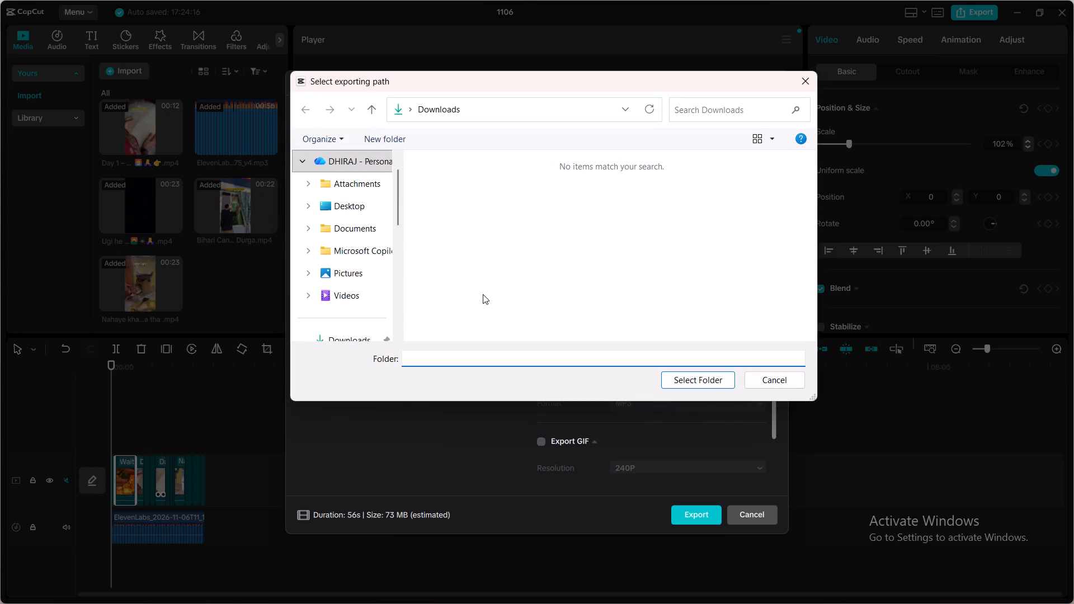
click(345, 334)
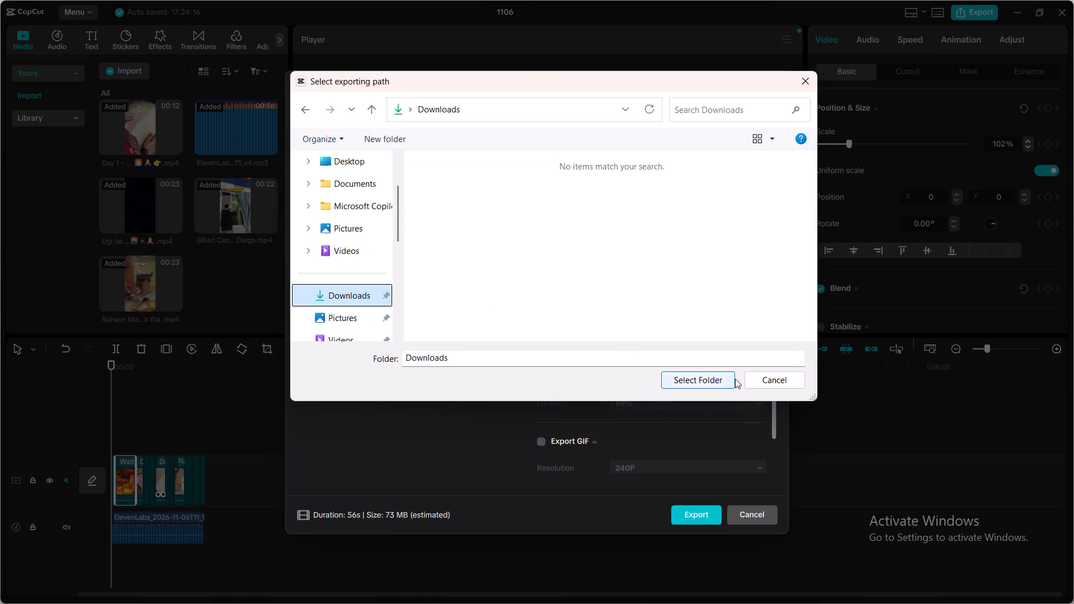
click(712, 376)
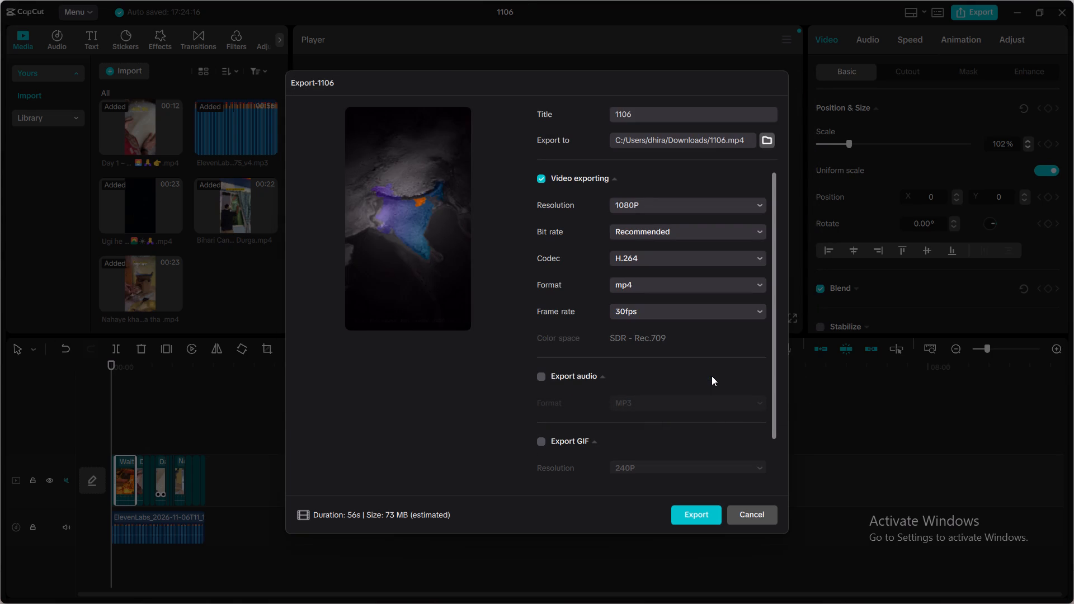
click(697, 519)
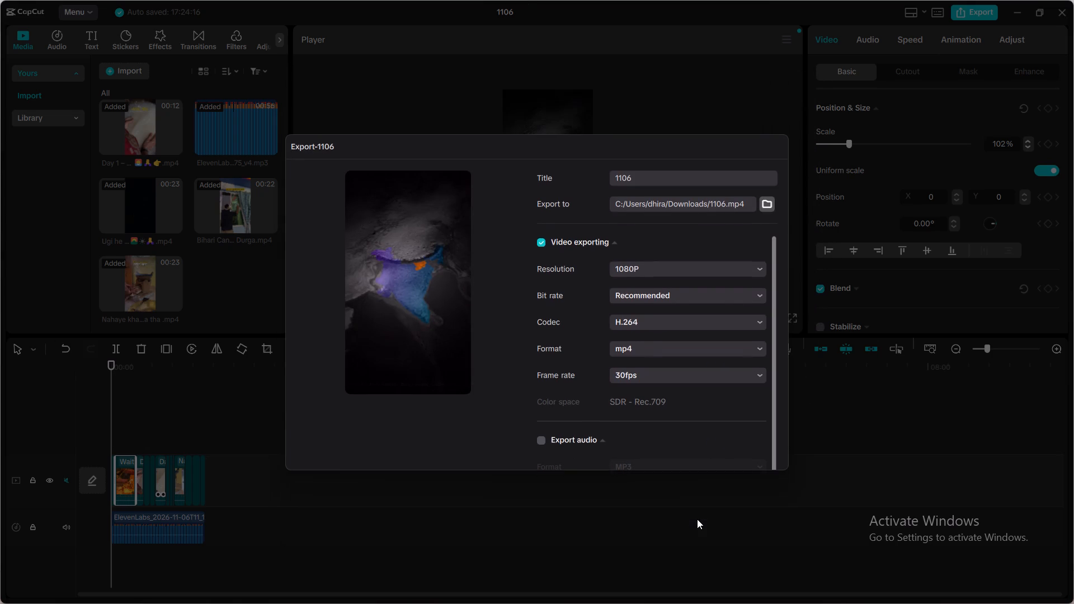
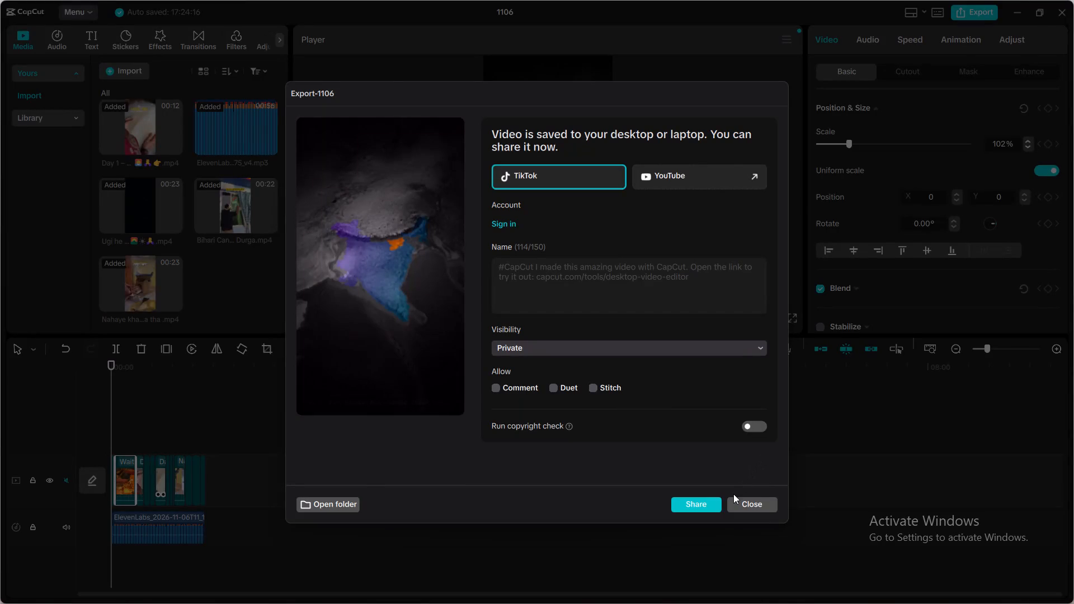
Dismiss the finished export's sharing window without sharing the video and return to the 1106 project.
click(748, 505)
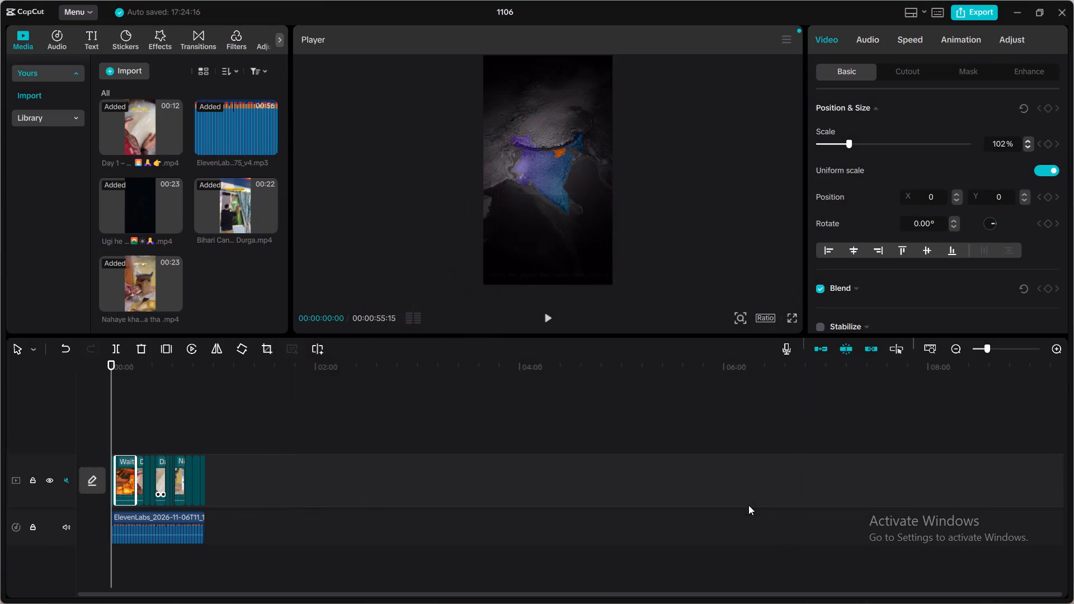